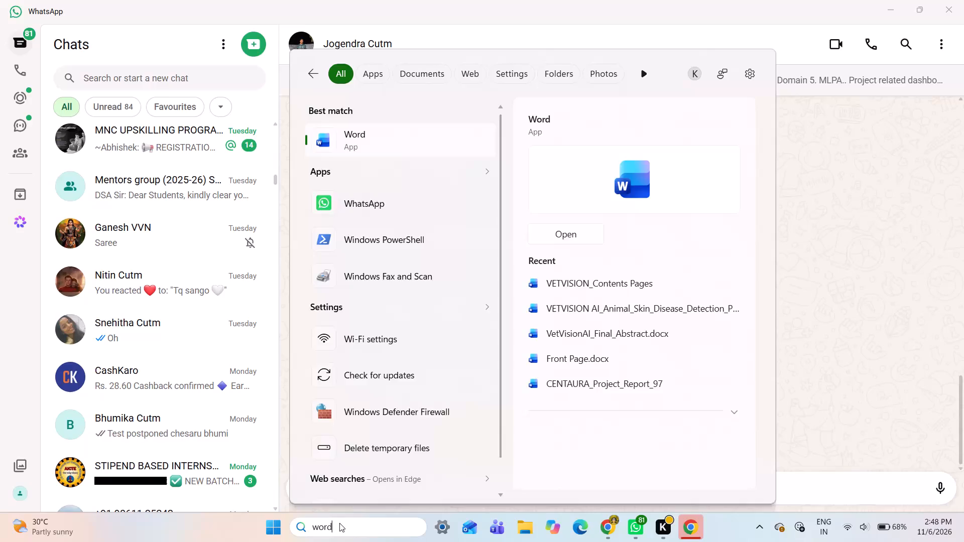
Open the recent Word document VETVISION AI_Animal_Skin_Disease_Detection_Project_Report.
left_click(580, 314)
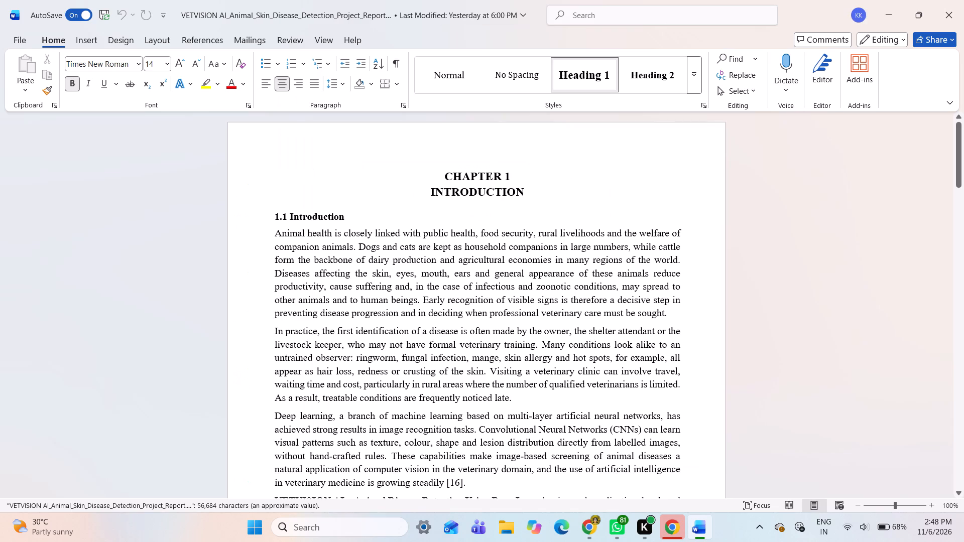
Skim the project report from the Chapter 1 introduction through the requirements and module sections.
scroll(569, 261, "down", 7)
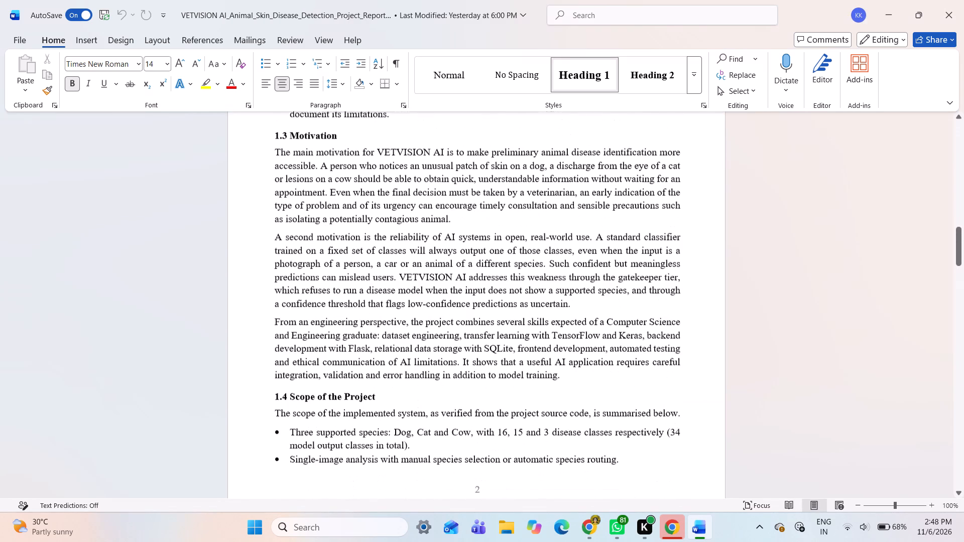
scroll(569, 261, "down", 11)
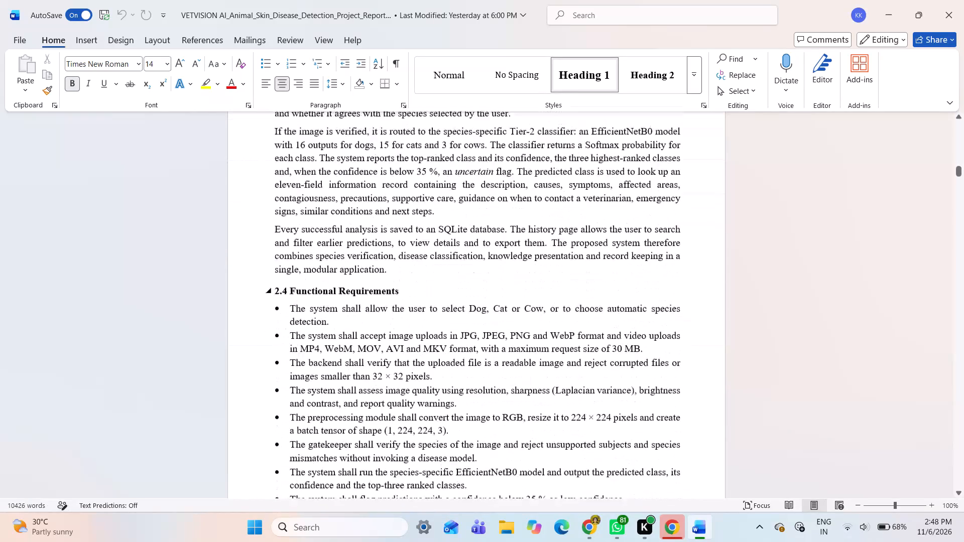
scroll(569, 261, "down", 17)
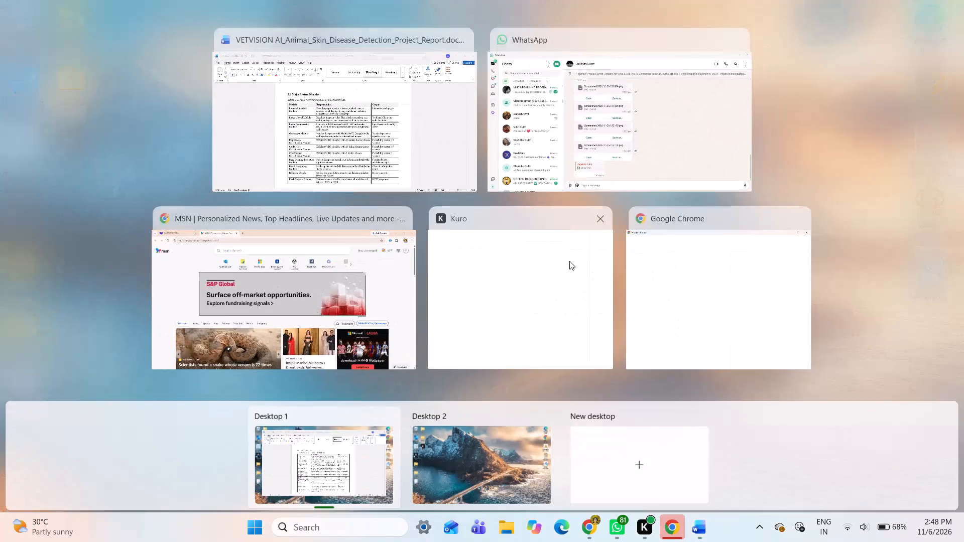
Switch to the VETVISION AI project report in Word and look through it for the unfilled screenshot placeholders in Chapter 4.
scroll(569, 261, "down", 1)
left_click(414, 140)
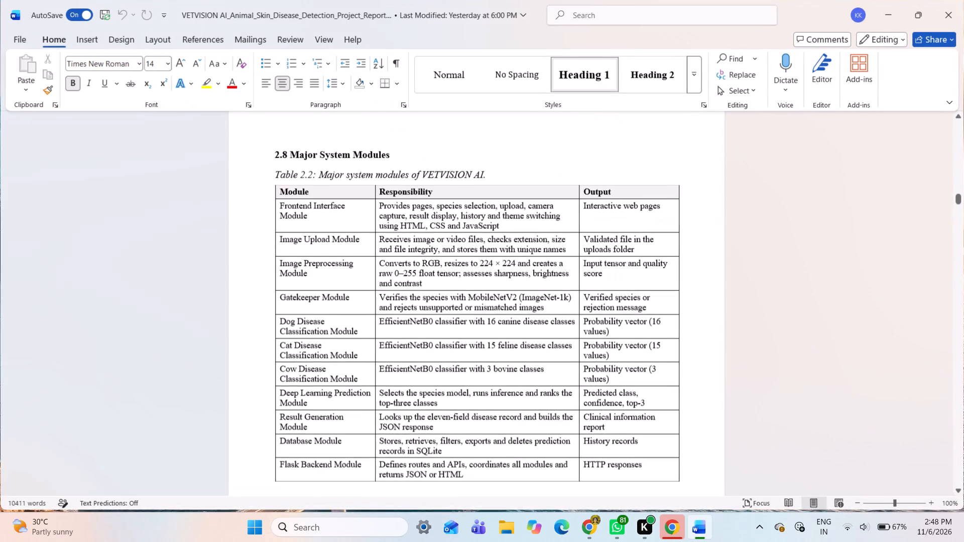
scroll(419, 232, "down", 7)
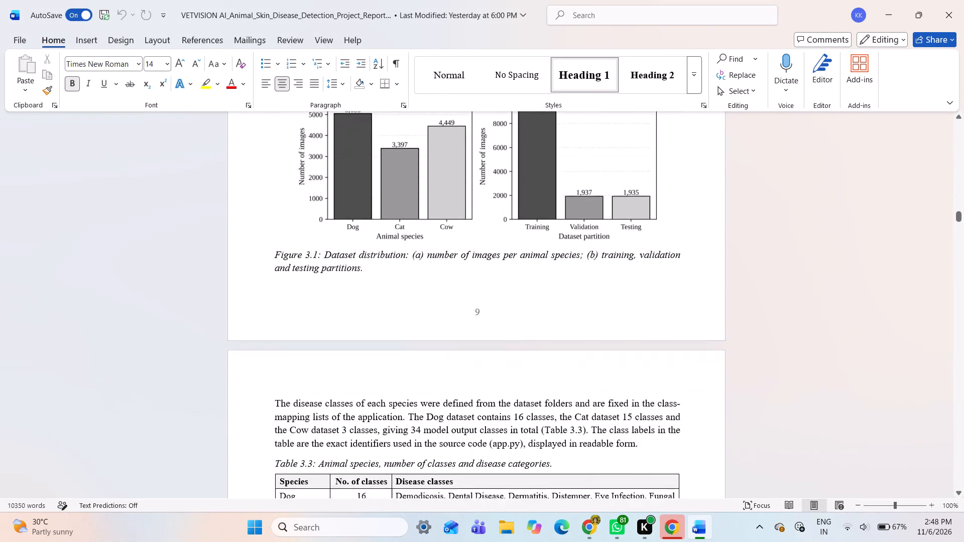
scroll(419, 232, "down", 3)
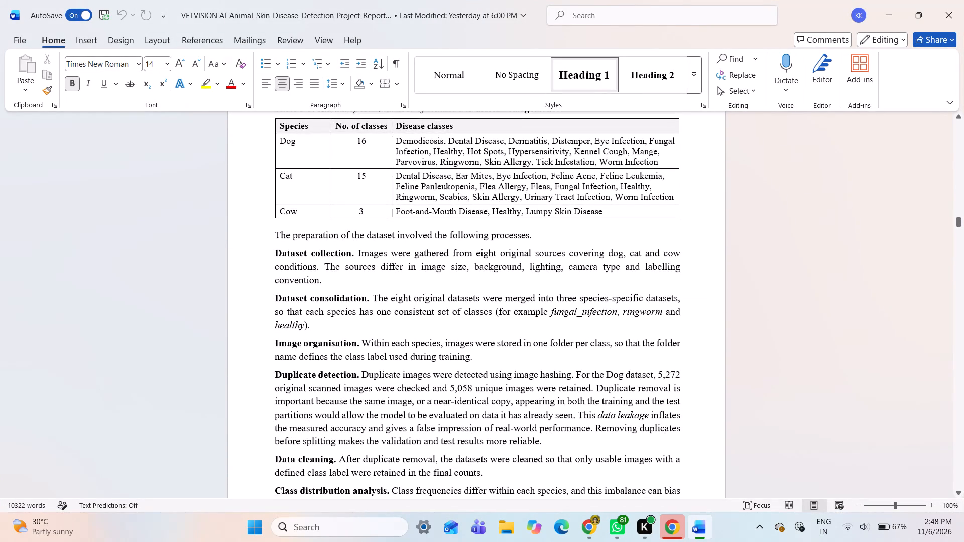
scroll(419, 232, "down", 2)
scroll(419, 232, "down", 20)
scroll(419, 232, "down", 9)
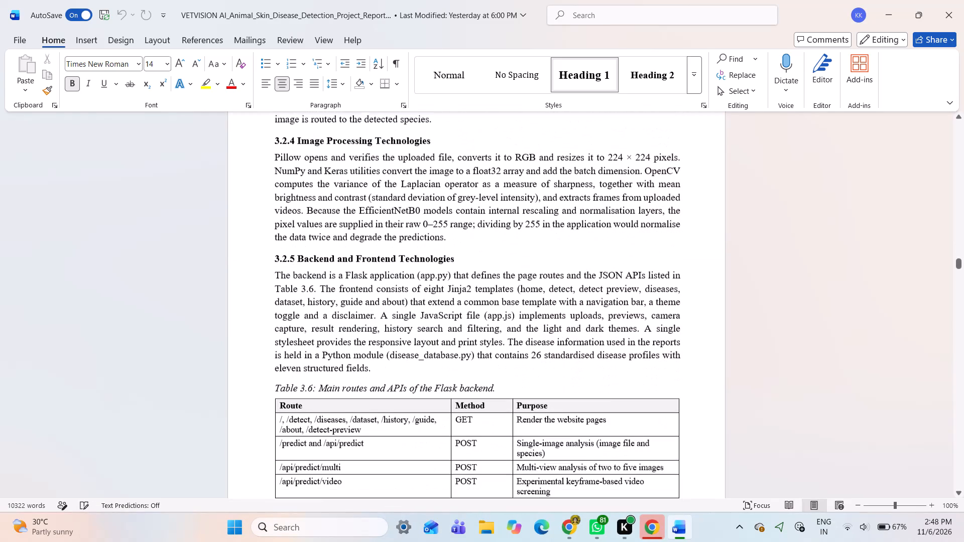
scroll(419, 232, "down", 13)
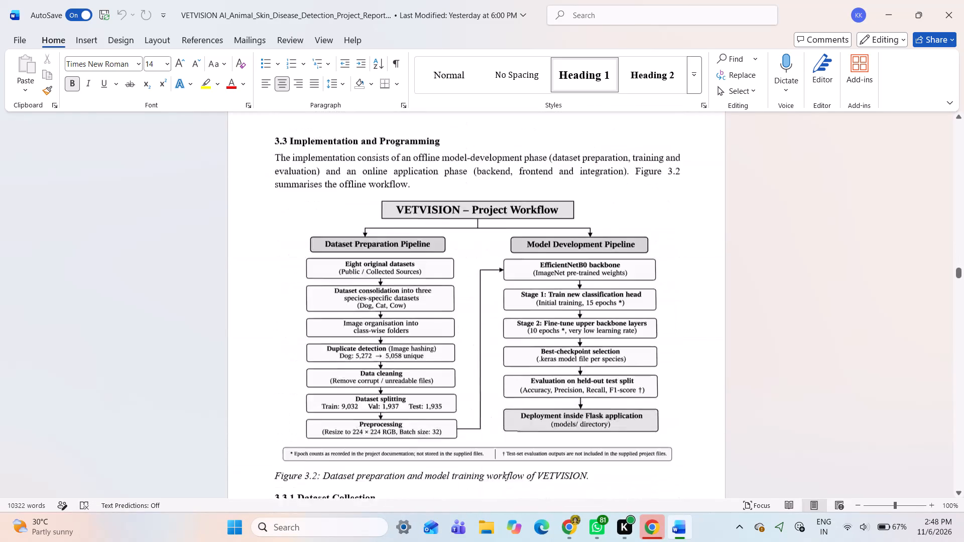
scroll(419, 232, "down", 11)
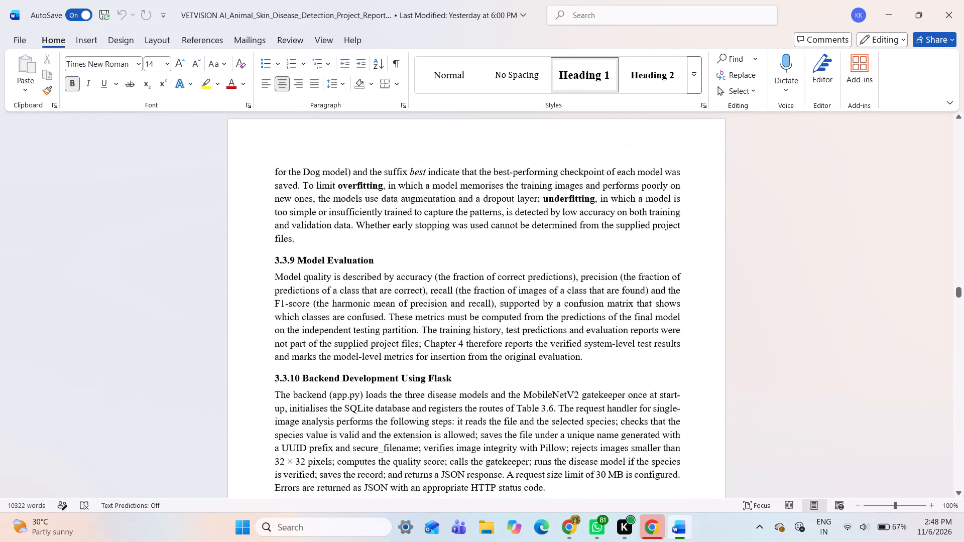
scroll(419, 232, "down", 2)
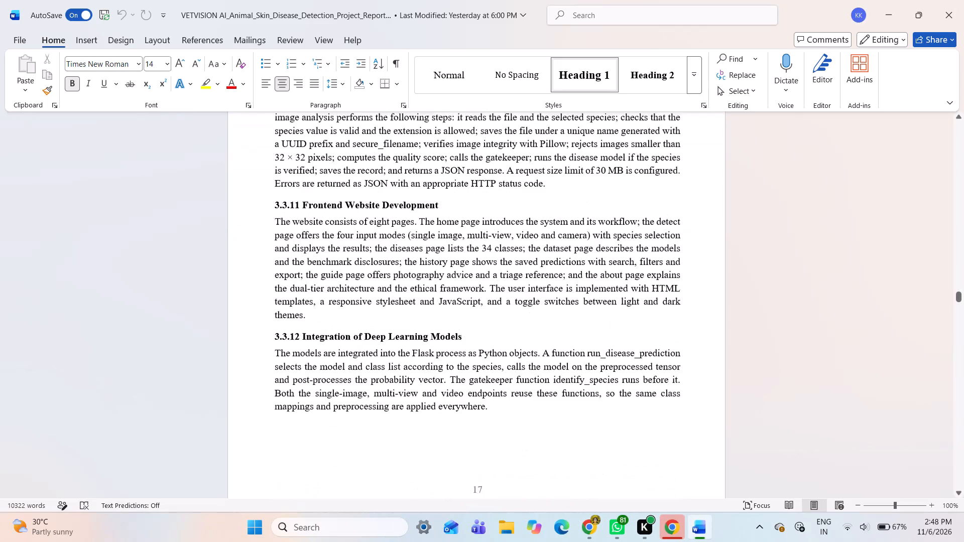
scroll(419, 232, "down", 16)
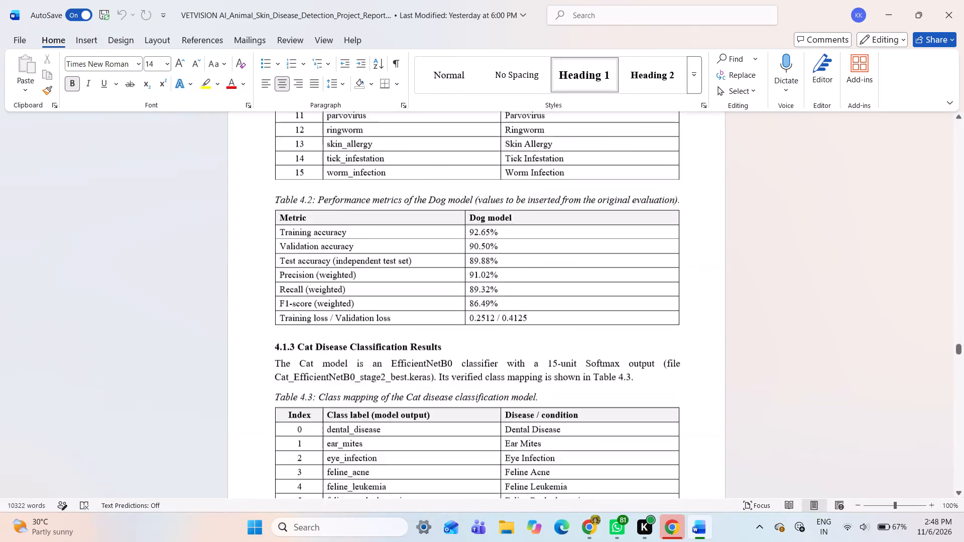
scroll(419, 232, "down", 8)
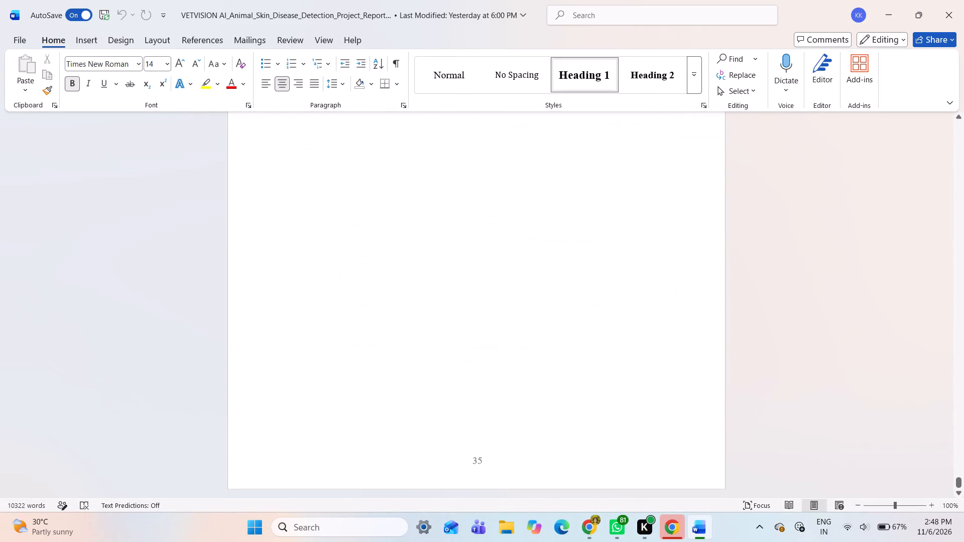
scroll(419, 232, "up", 17)
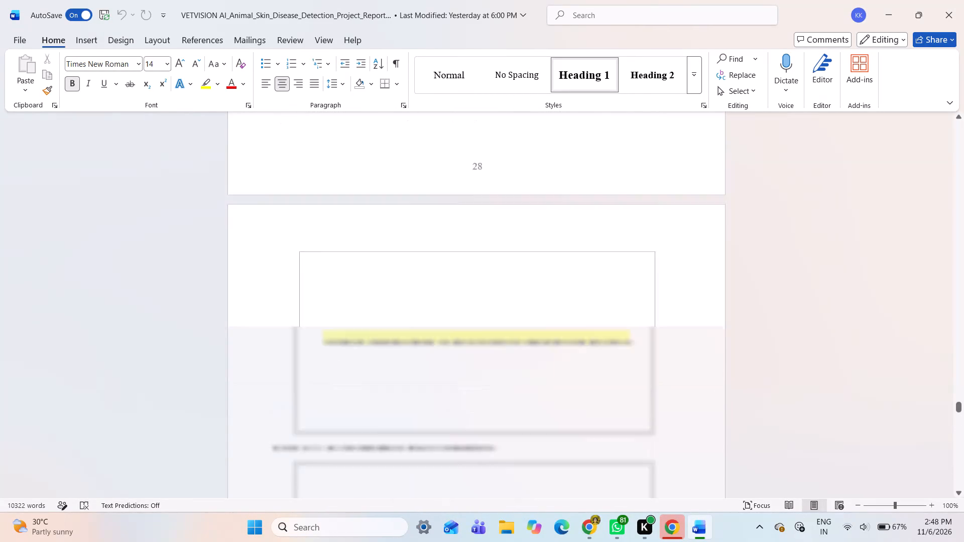
scroll(419, 232, "up", 7)
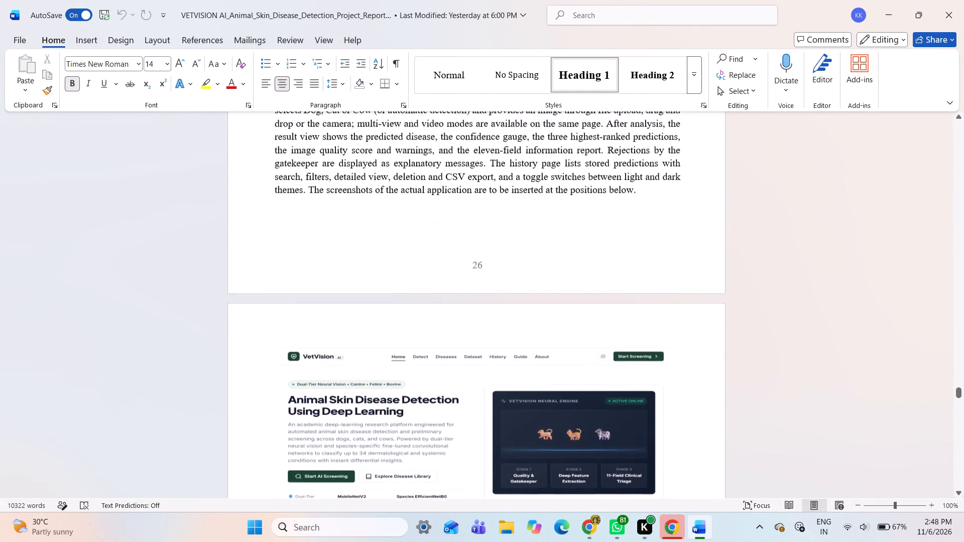
scroll(419, 232, "down", 3)
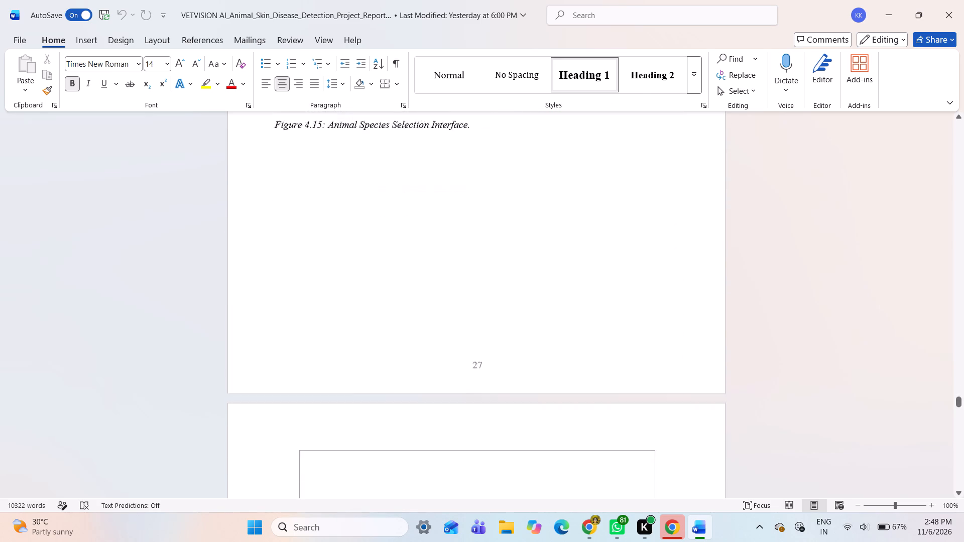
scroll(419, 232, "down", 2)
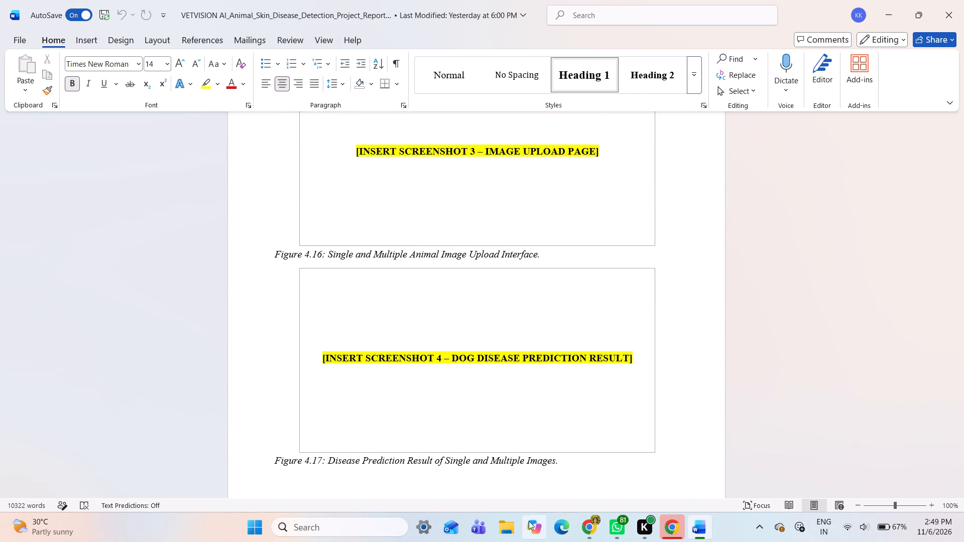
left_click(595, 533)
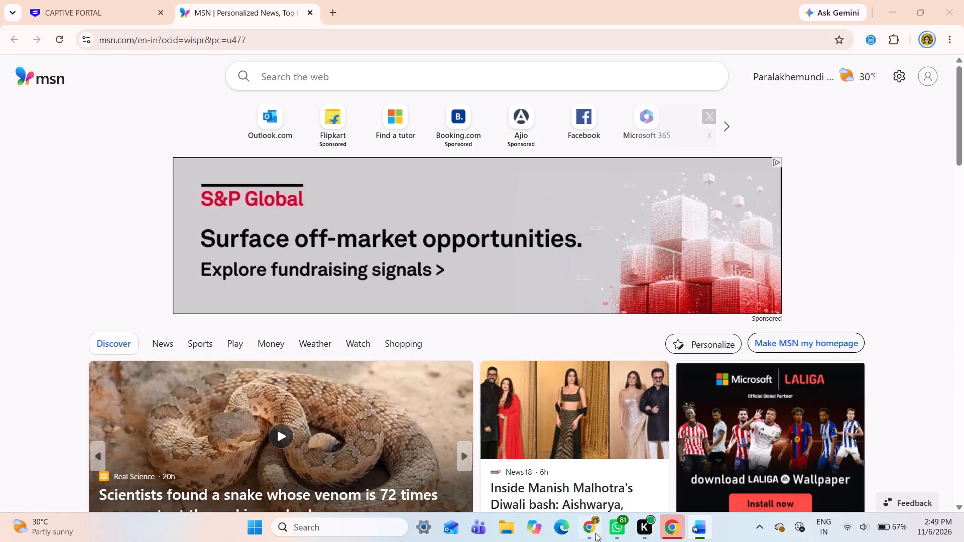
left_click(886, 42)
left_click(918, 46)
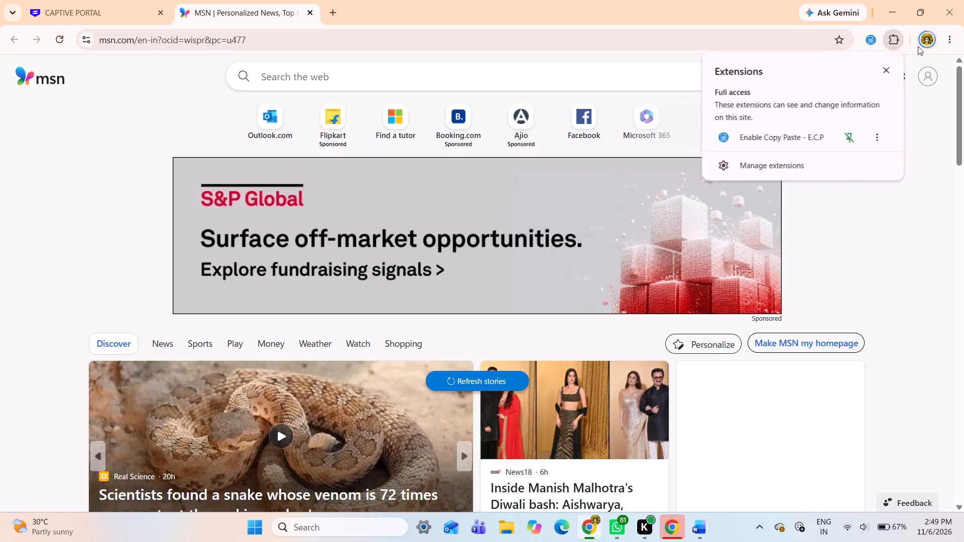
left_click(932, 43)
left_click(932, 43)
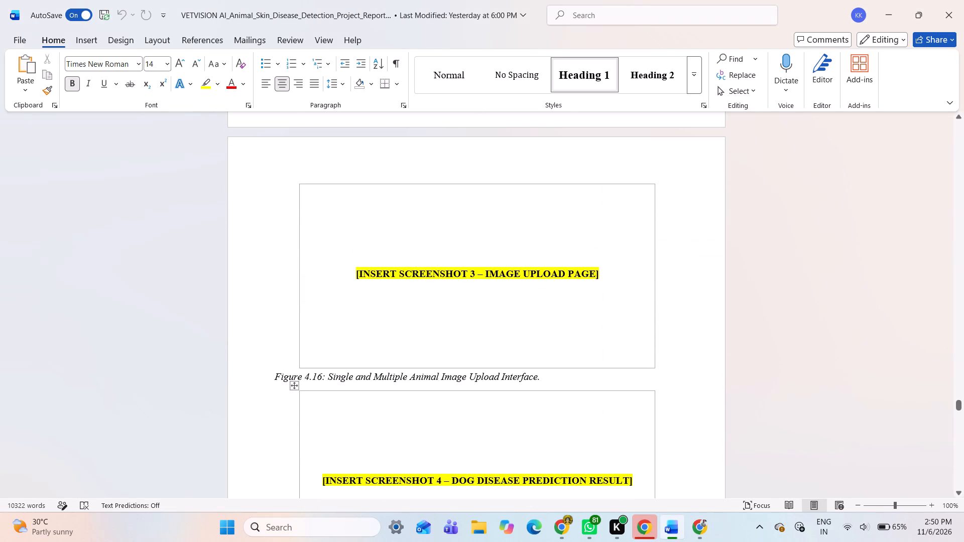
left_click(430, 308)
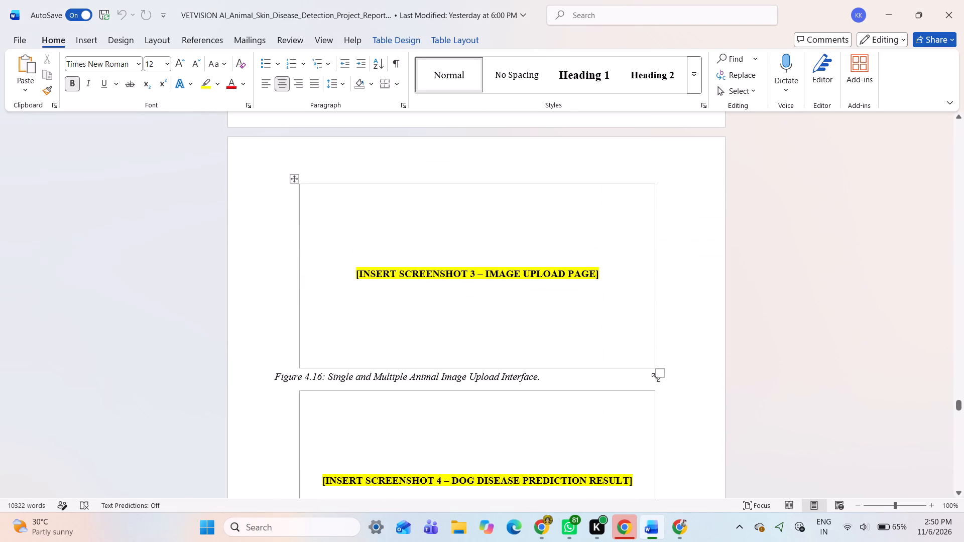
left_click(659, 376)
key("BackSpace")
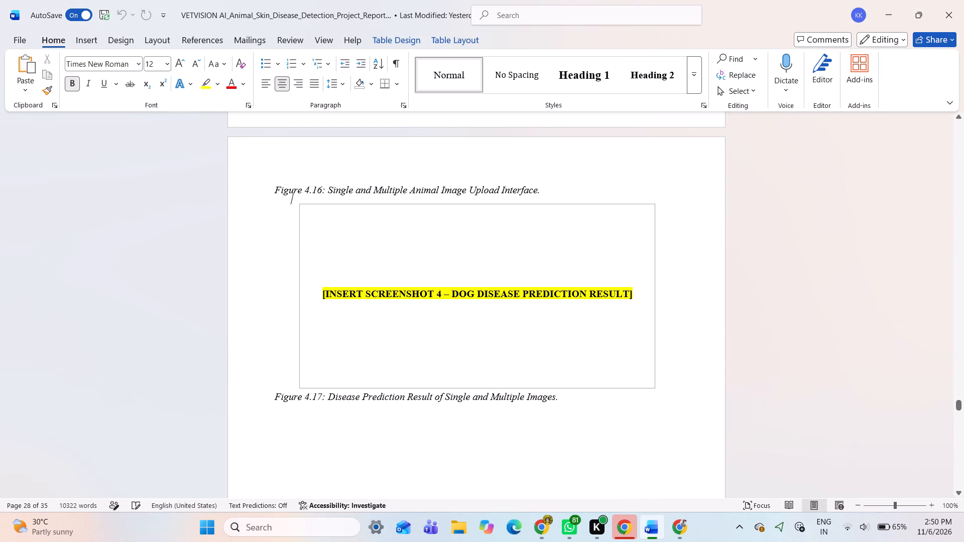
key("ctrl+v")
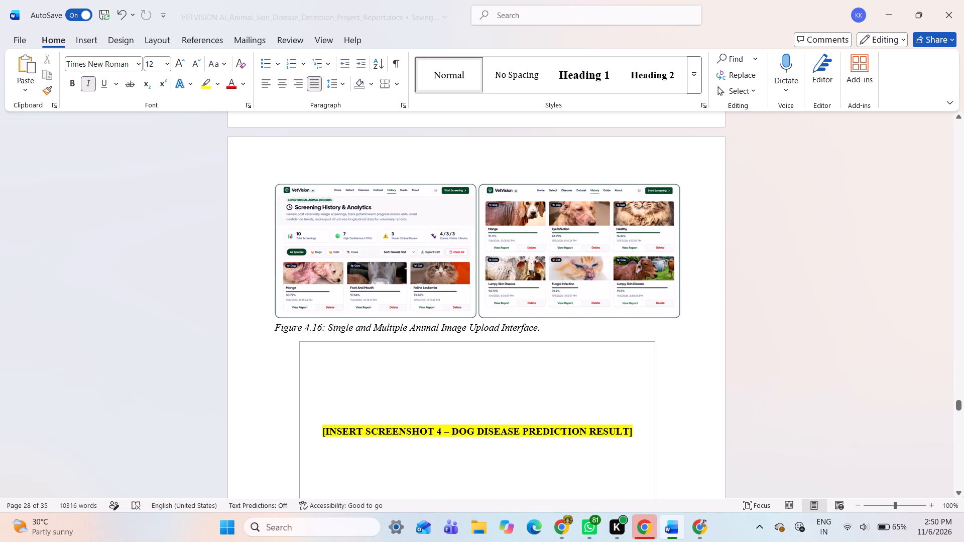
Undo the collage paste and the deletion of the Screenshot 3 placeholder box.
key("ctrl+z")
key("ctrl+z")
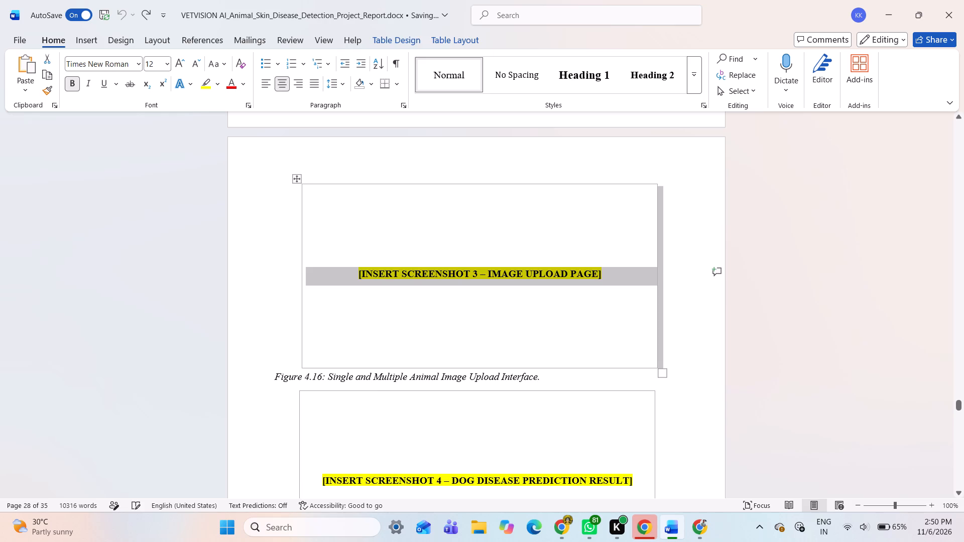
Replace the Screenshot 5 – Cat Disease Prediction Result placeholder box above Figure 4.18 with the copied Screening History collage.
scroll(702, 399, "down", 1)
scroll(564, 363, "down", 2)
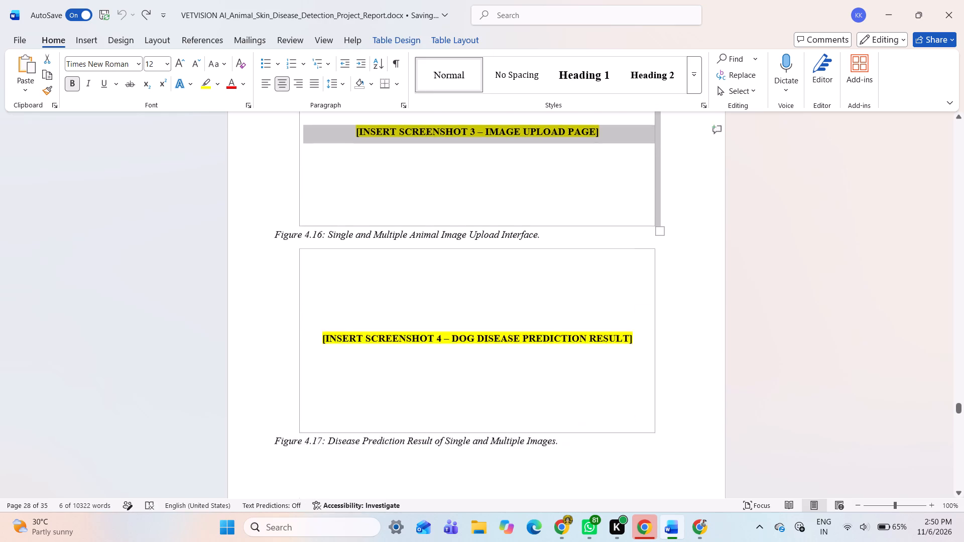
scroll(564, 363, "down", 7)
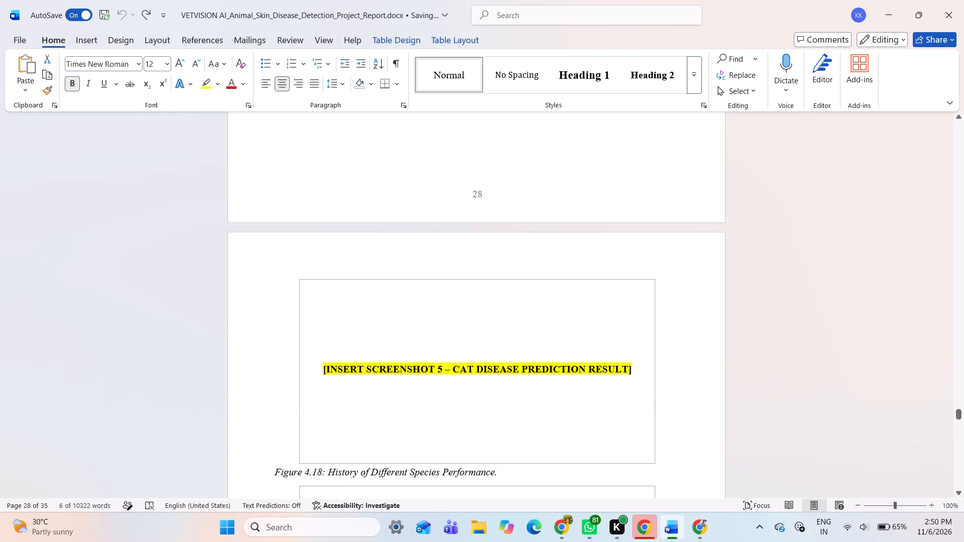
scroll(568, 358, "down", 1)
left_click(576, 329)
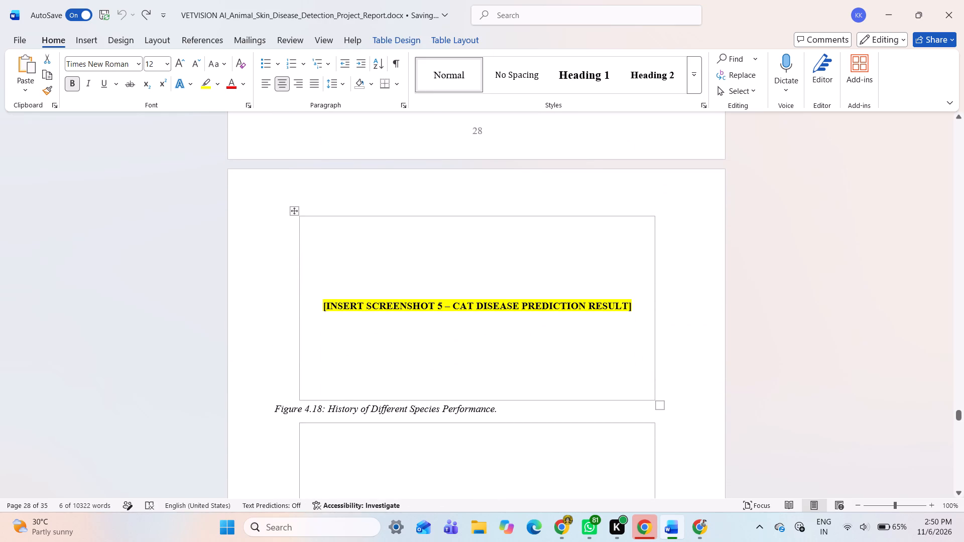
left_click(661, 404)
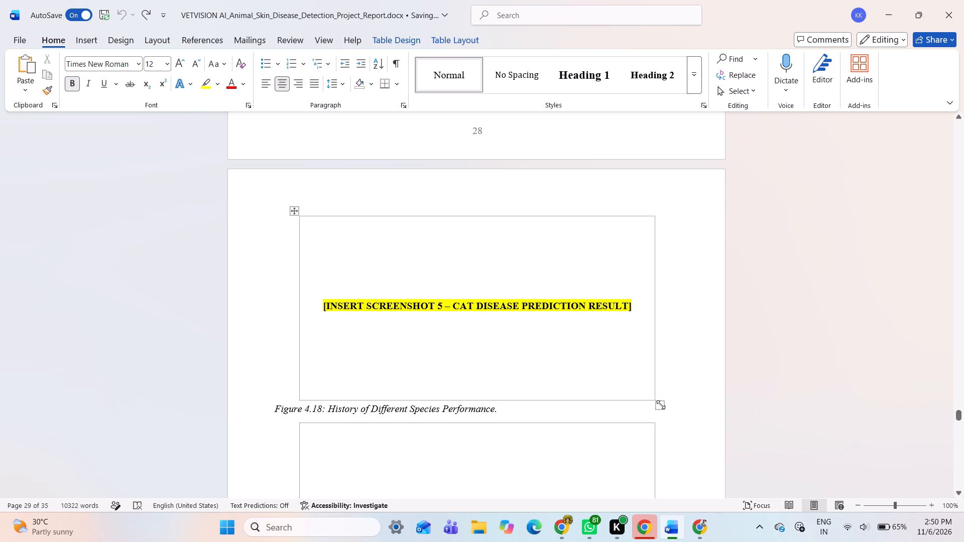
key("BackSpace")
key("ctrl+v")
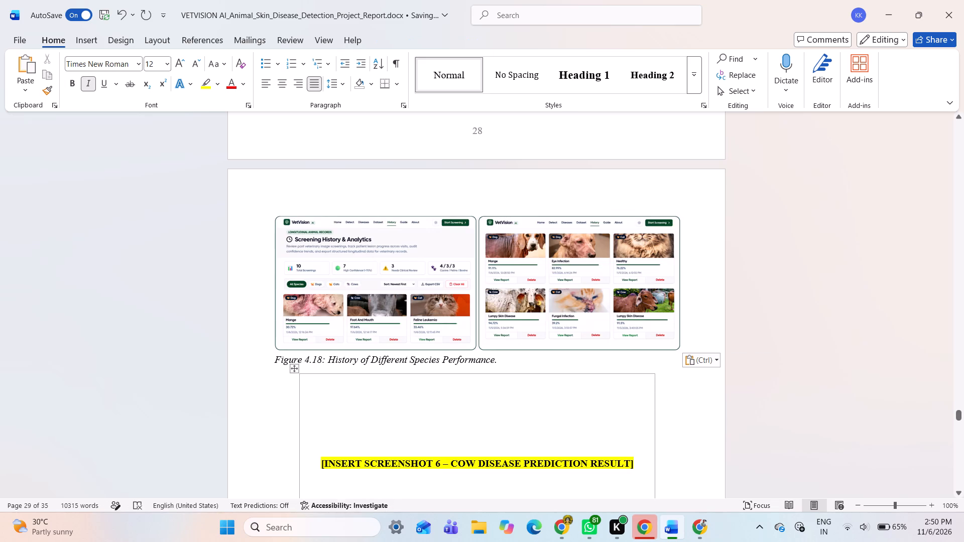
Review the figures from 4.14 to 4.19 to check which screenshot placeholders still need images.
scroll(549, 352, "up", 9)
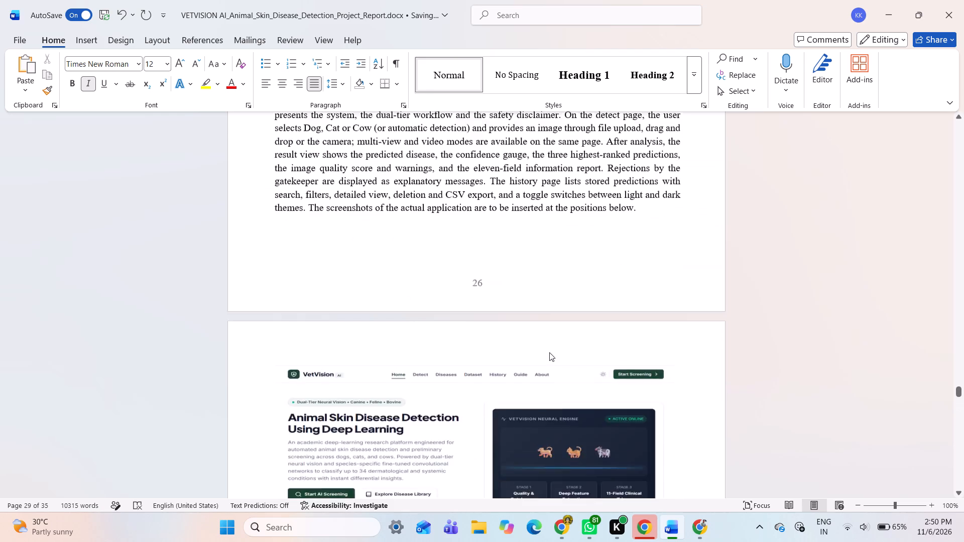
scroll(549, 352, "up", 1)
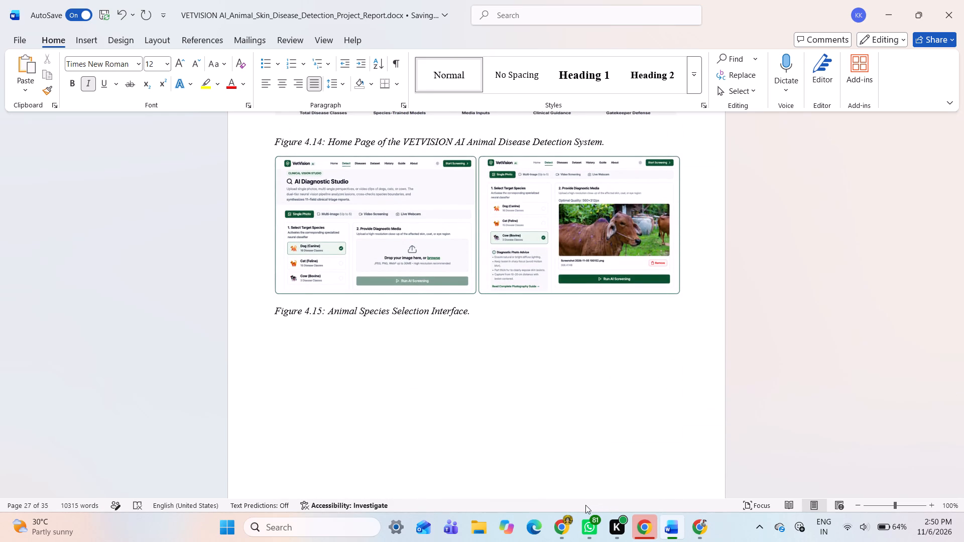
scroll(565, 416, "down", 3)
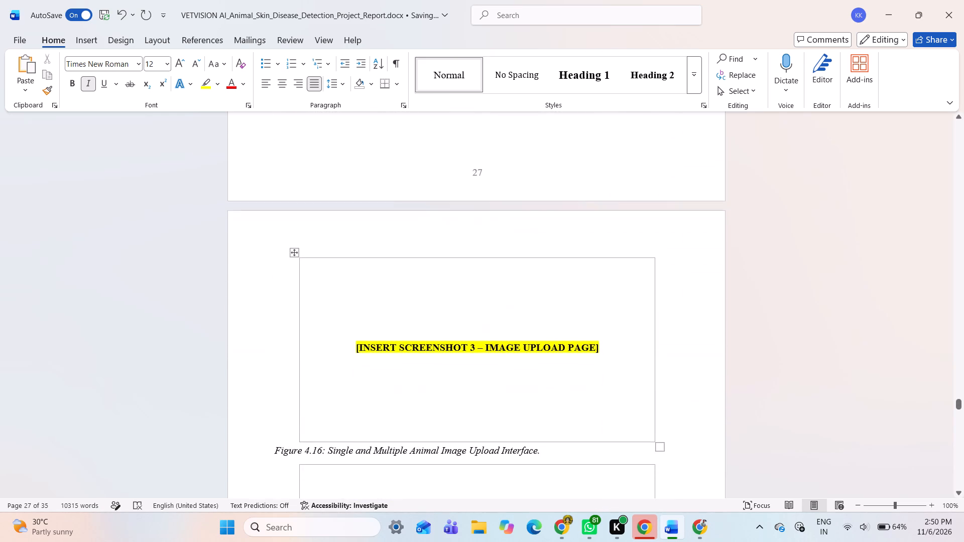
scroll(565, 416, "down", 1)
scroll(530, 379, "up", 2)
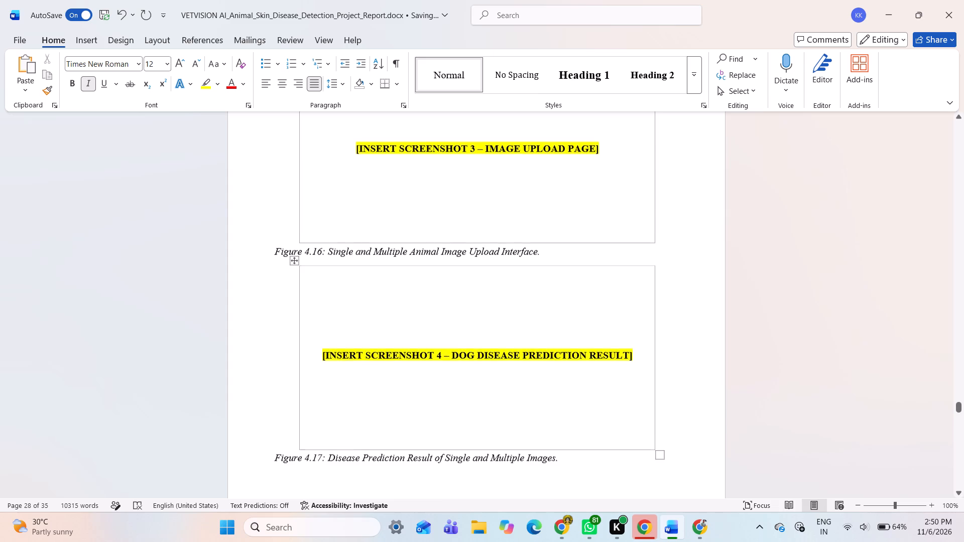
scroll(530, 379, "down", 1)
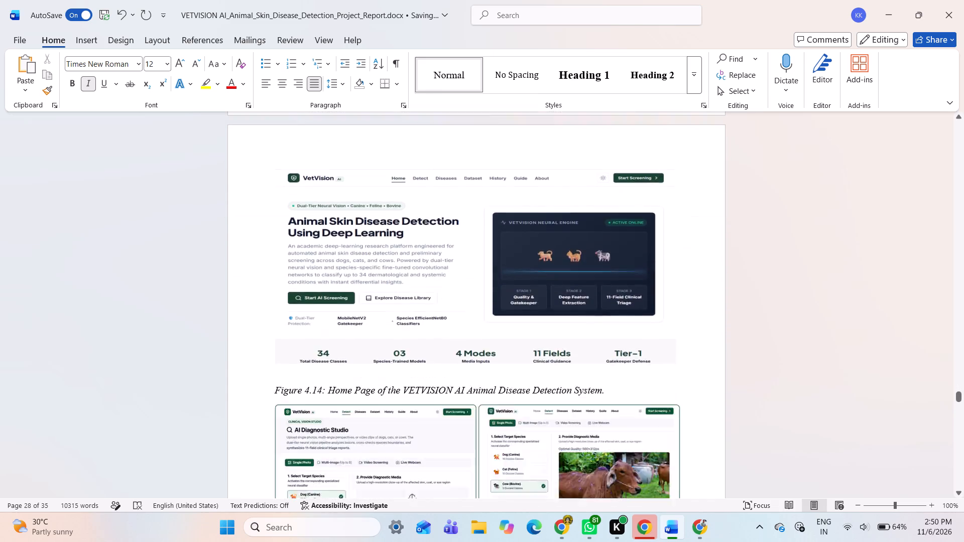
scroll(530, 379, "down", 3)
scroll(530, 379, "up", 1)
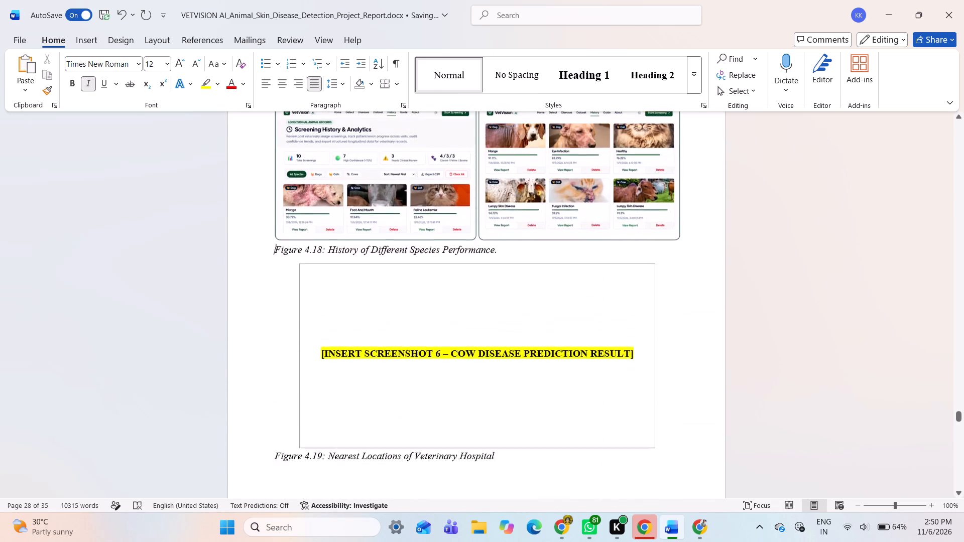
scroll(530, 379, "up", 1)
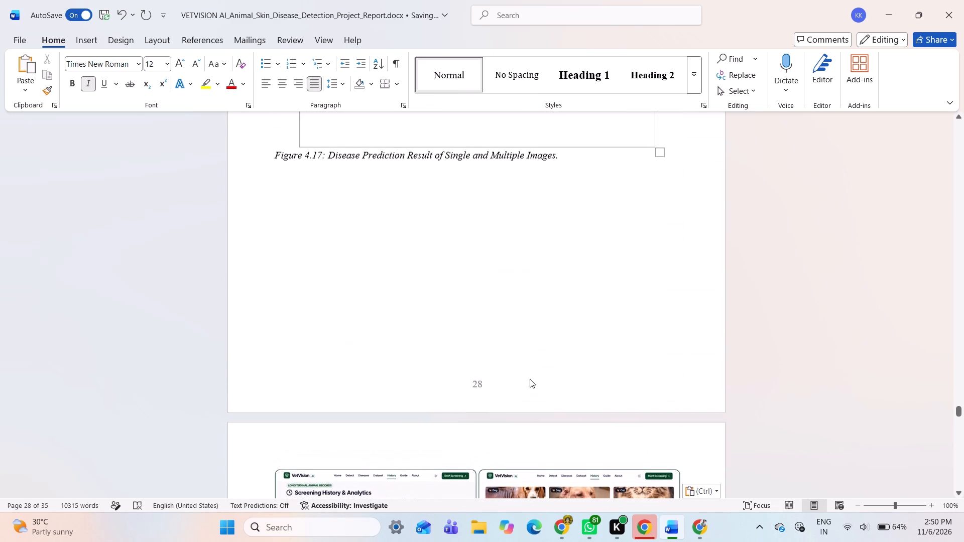
scroll(530, 379, "up", 1)
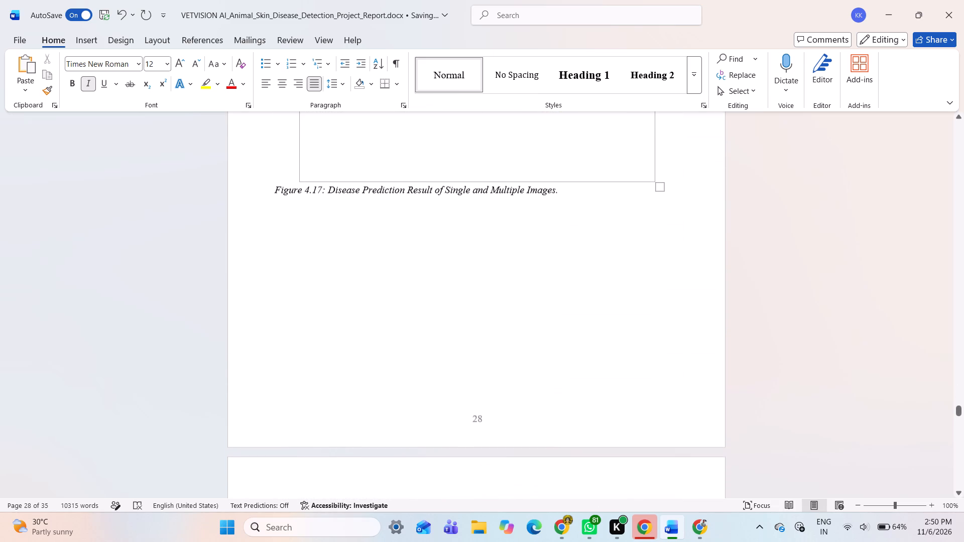
scroll(530, 379, "up", 1)
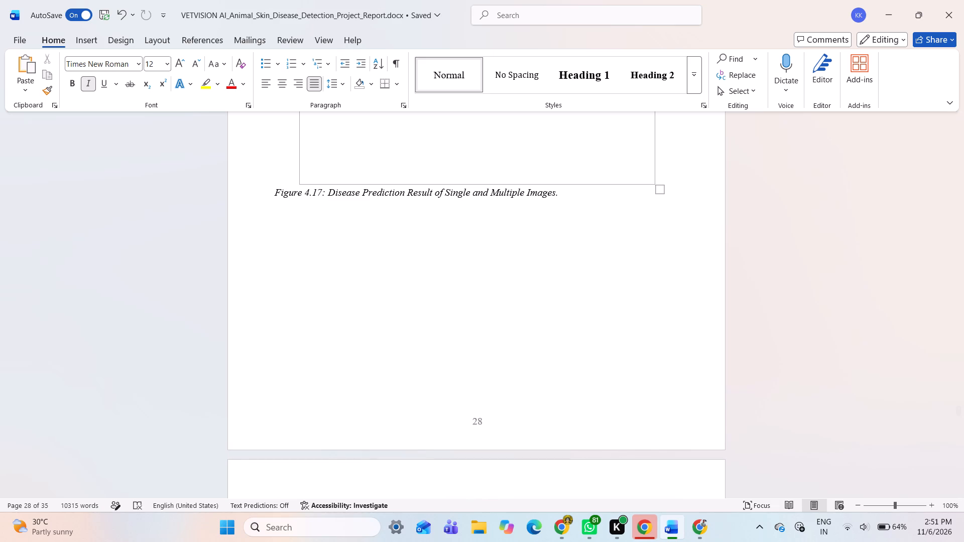
scroll(531, 380, "up", 1)
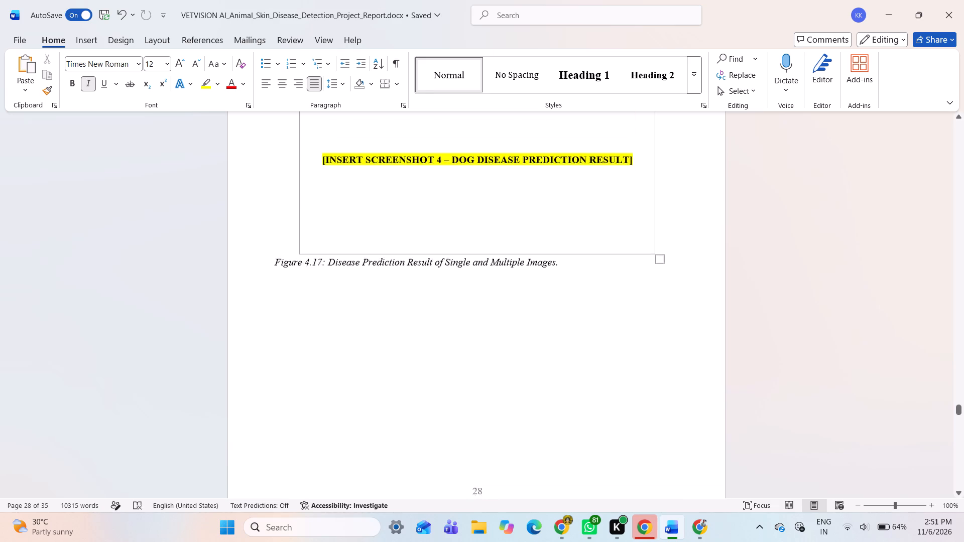
scroll(531, 380, "up", 3)
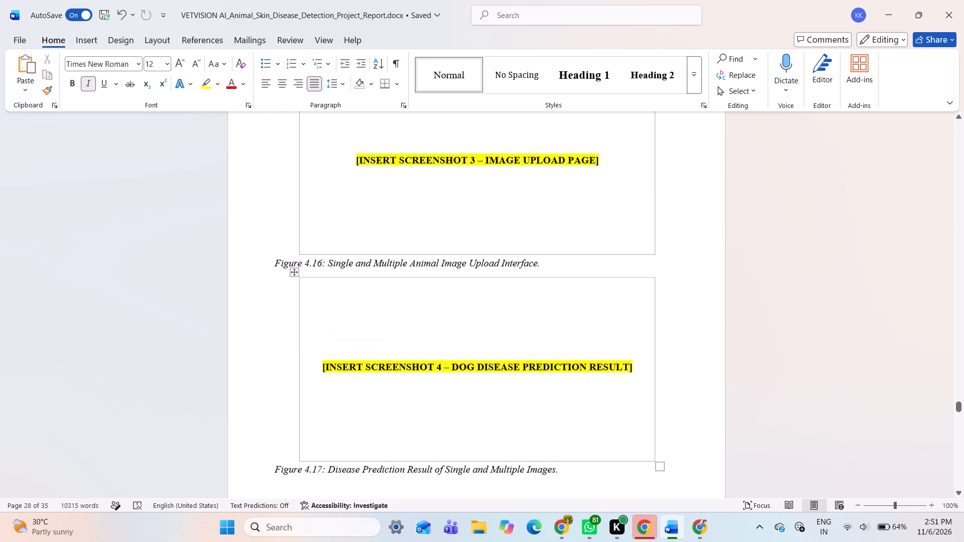
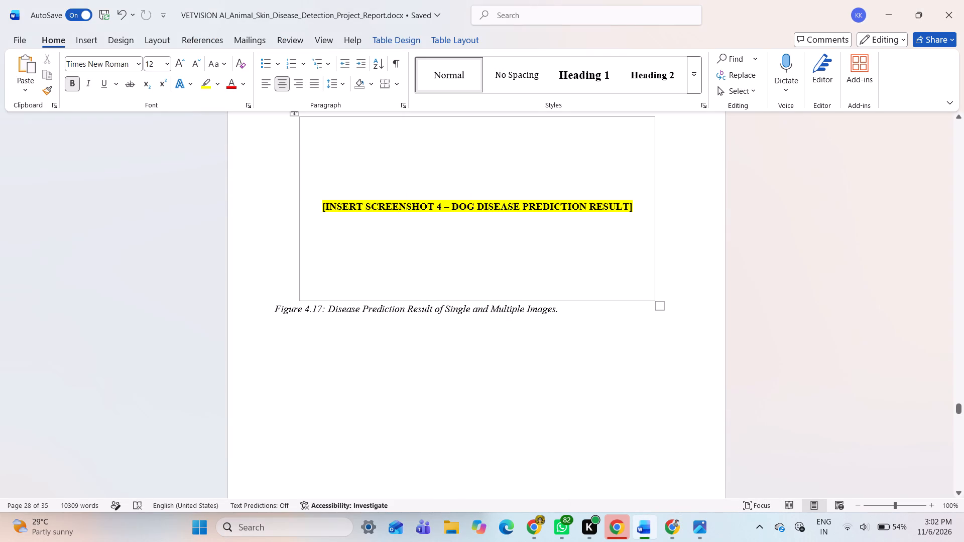
left_click(661, 308)
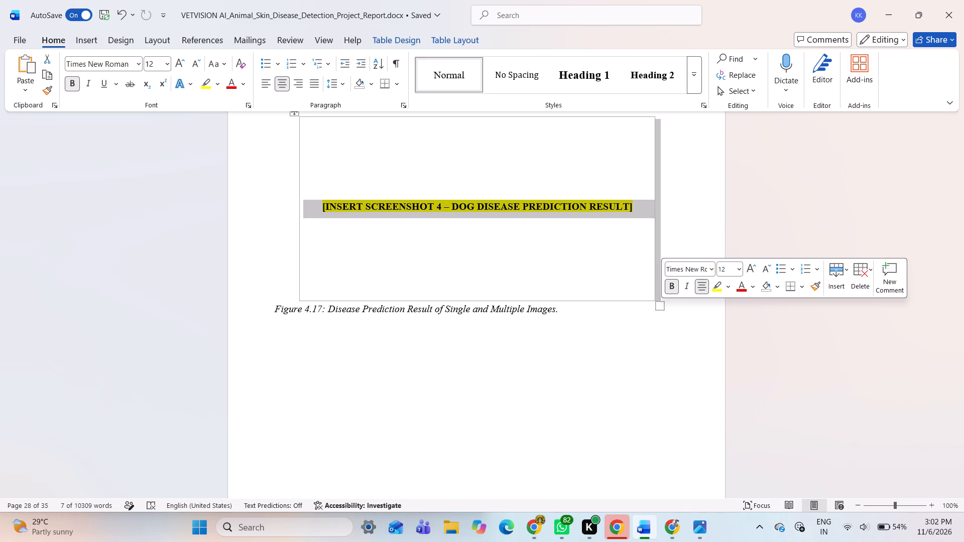
left_click(658, 308)
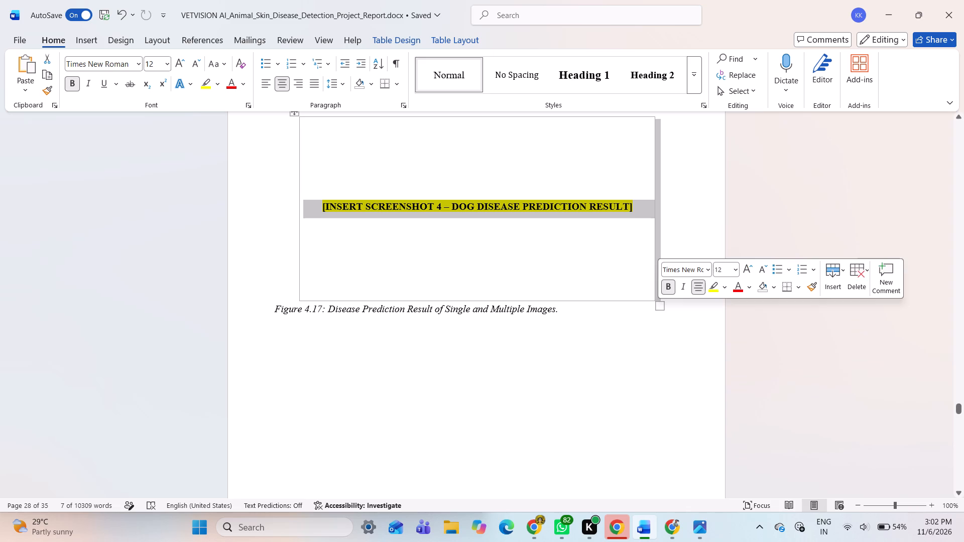
key("BackSpace")
key("ctrl+v")
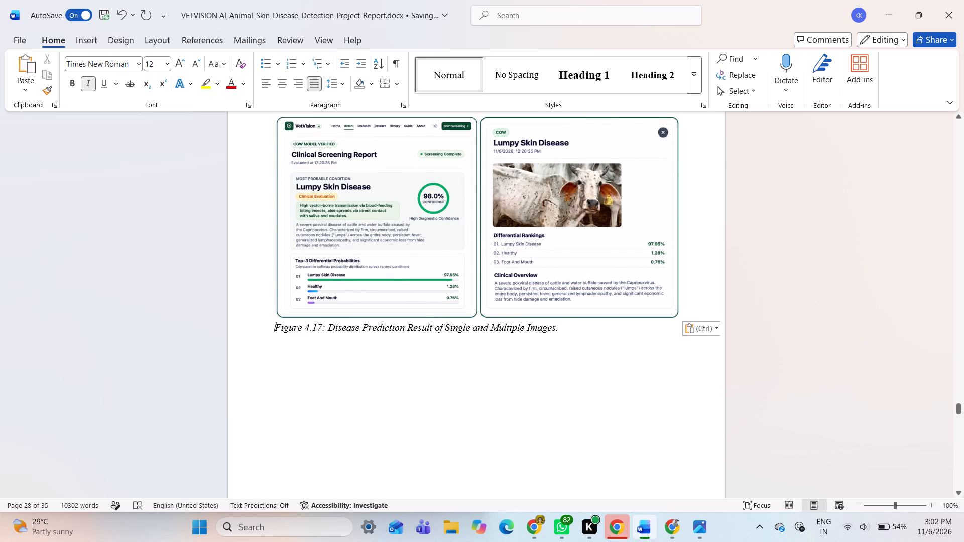
Review the report's figures, page layout and remaining screenshot placeholders throughout section 4.1 up to the 4.2 Discussion.
scroll(399, 322, "down", 4)
scroll(399, 322, "up", 1)
scroll(399, 322, "down", 1)
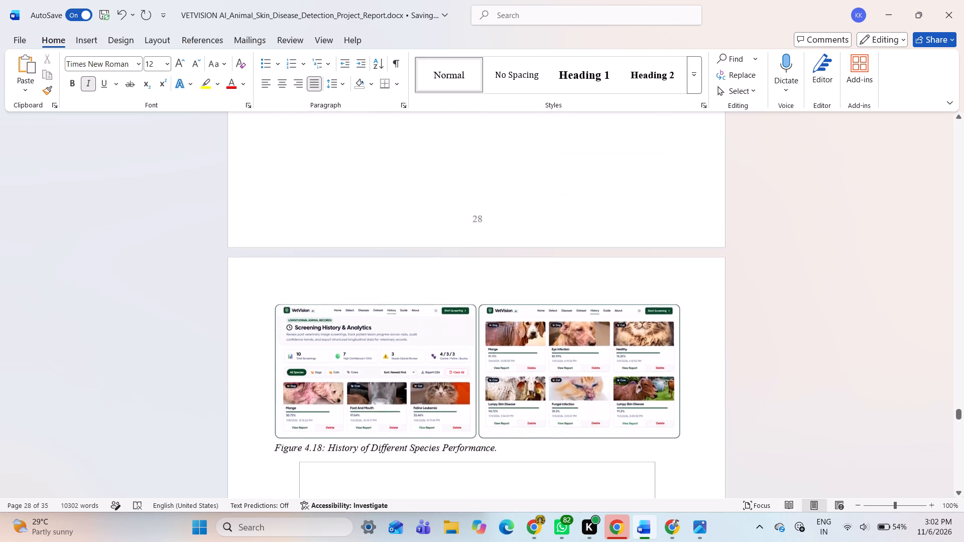
scroll(399, 322, "down", 3)
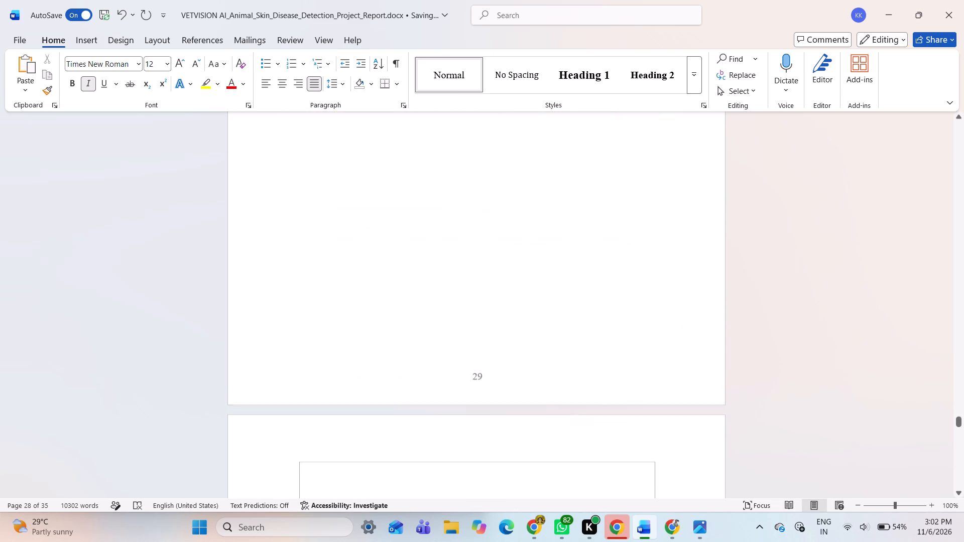
scroll(426, 325, "down", 2)
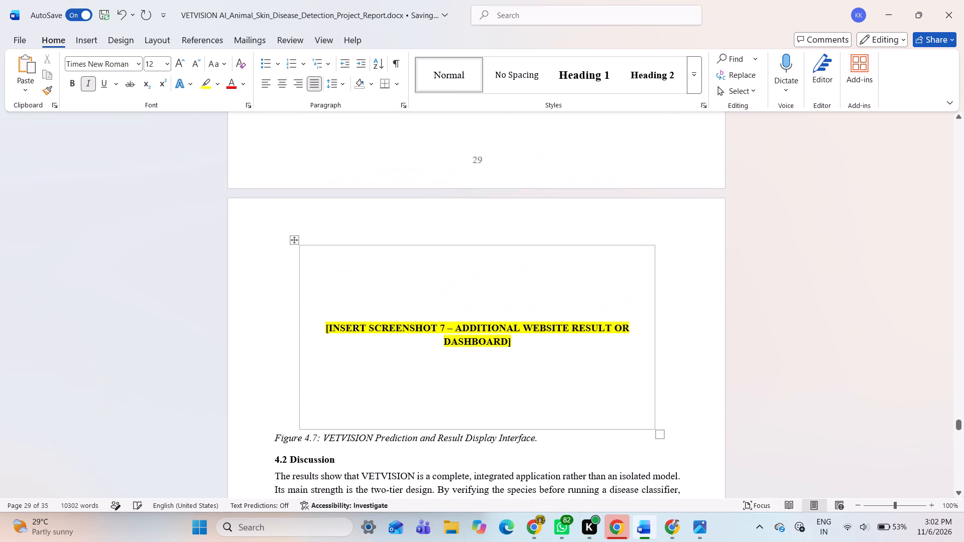
scroll(374, 404, "up", 8)
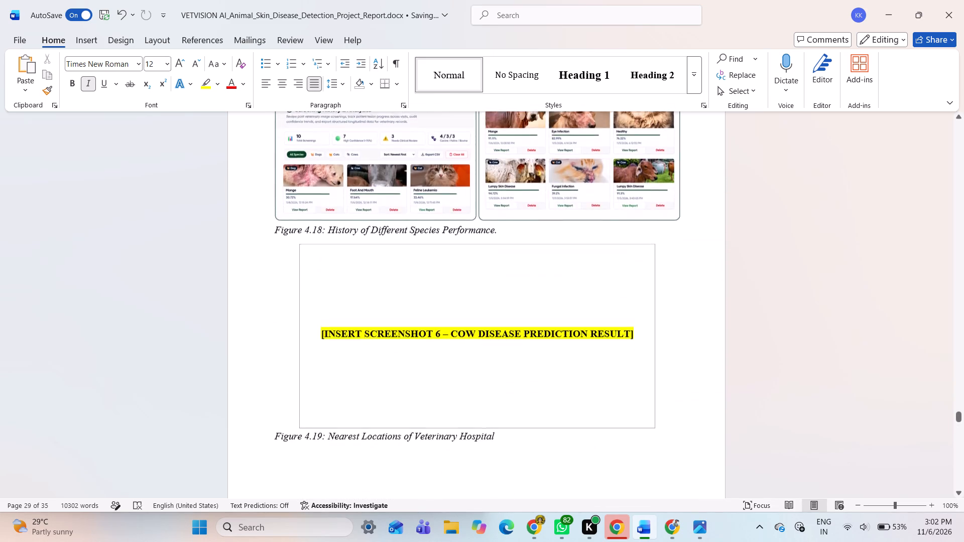
scroll(374, 404, "up", 9)
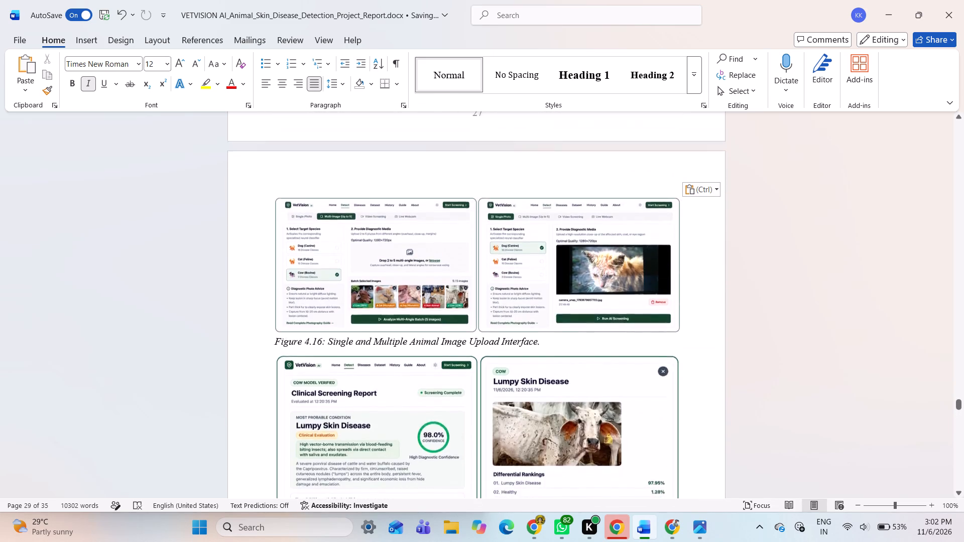
scroll(374, 404, "up", 7)
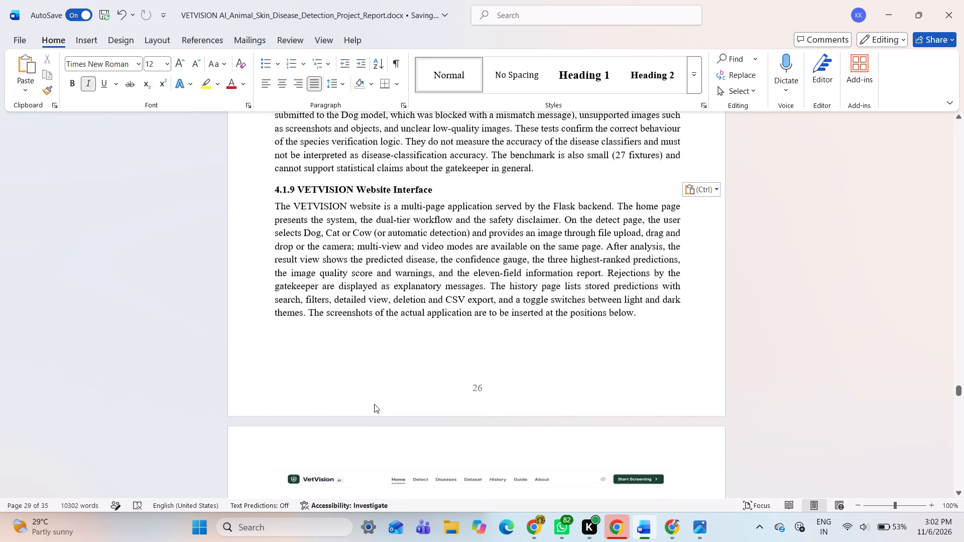
scroll(374, 404, "down", 7)
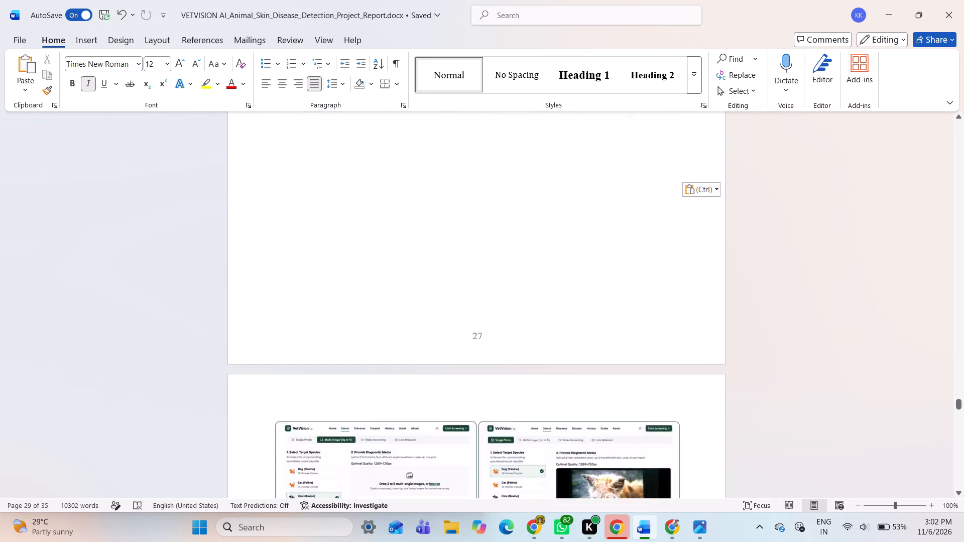
scroll(374, 404, "down", 6)
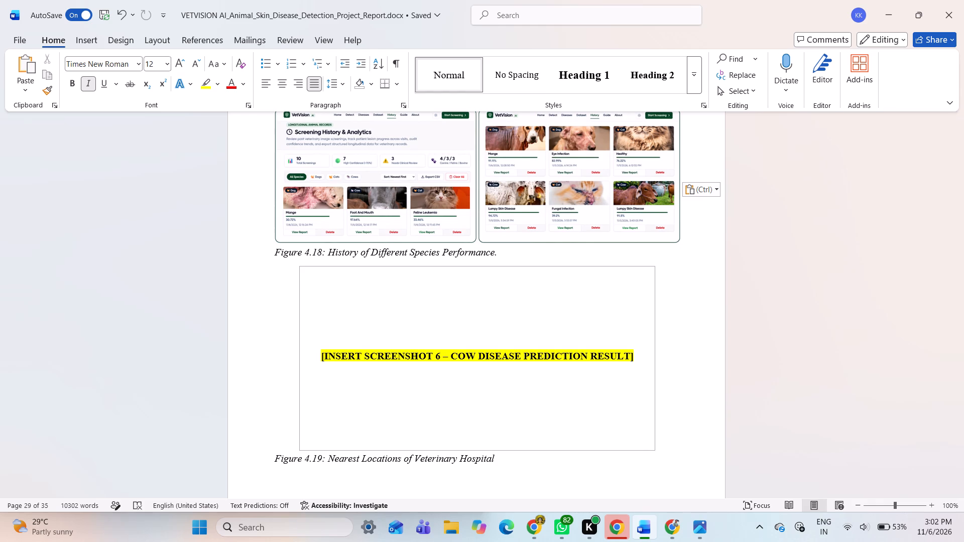
scroll(398, 351, "up", 10)
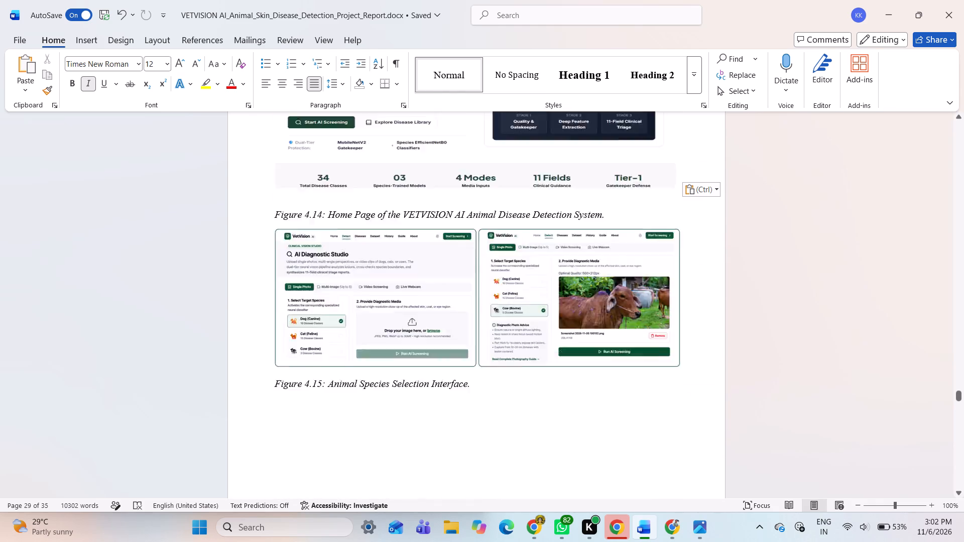
scroll(398, 351, "up", 1)
scroll(398, 351, "down", 1)
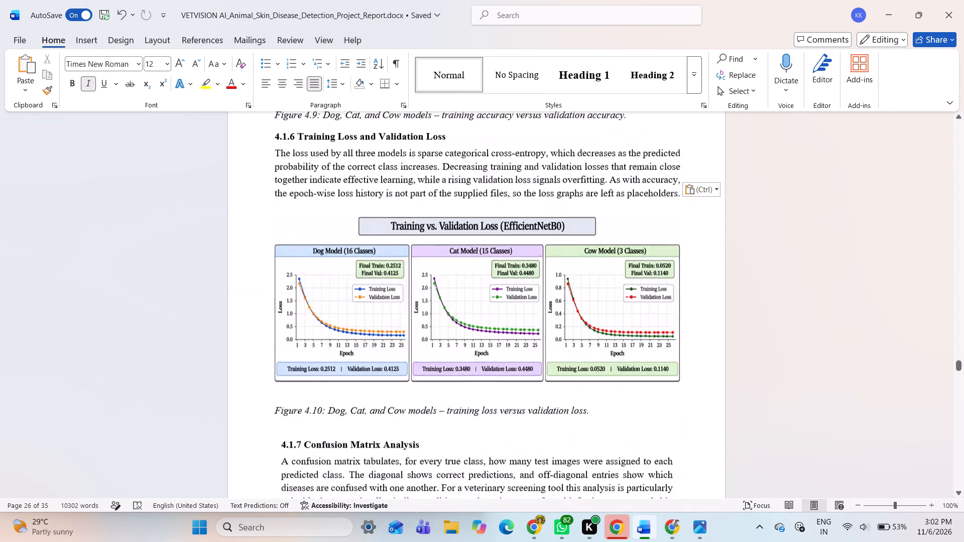
scroll(398, 351, "down", 8)
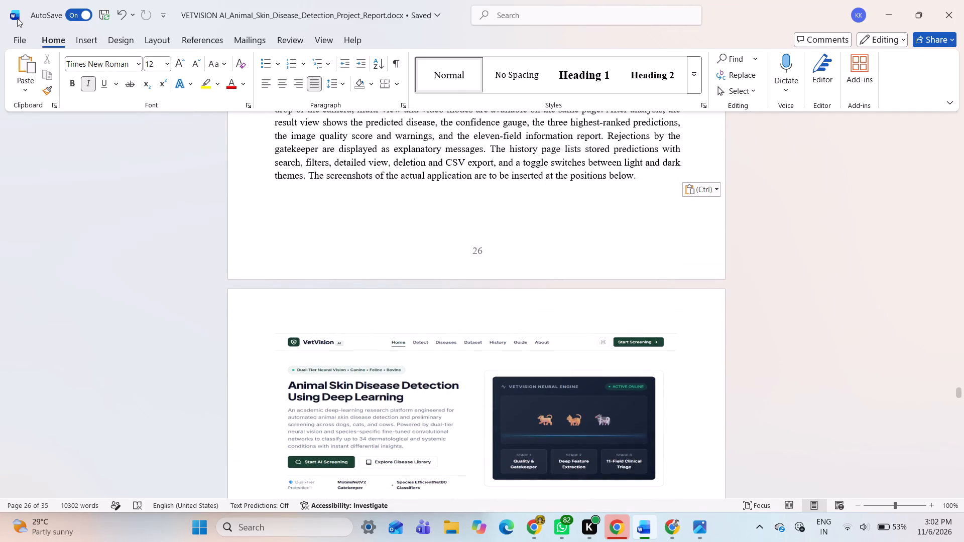
Open the recent document VETVISION_Contents Pages.docx and check the List of Figures entries for the website screenshots.
left_click(16, 38)
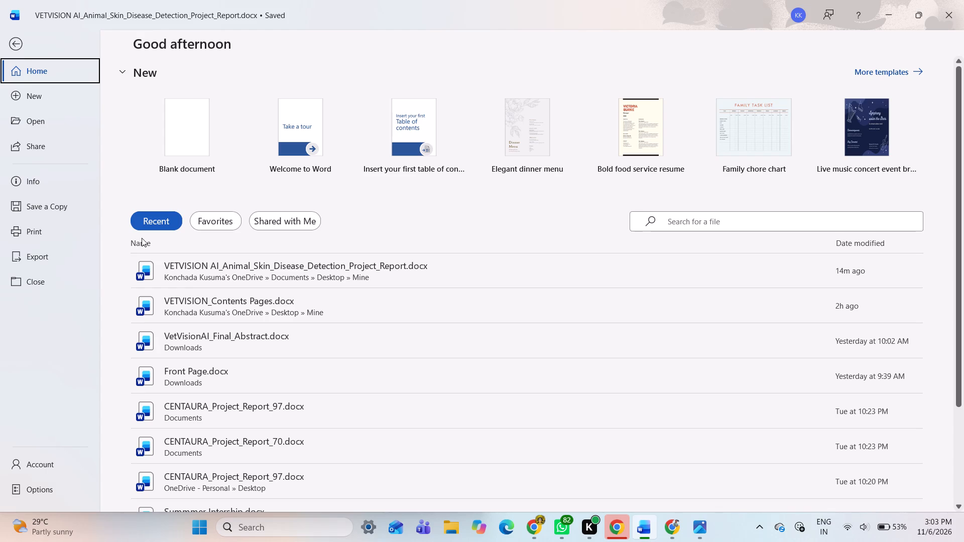
left_click(164, 294)
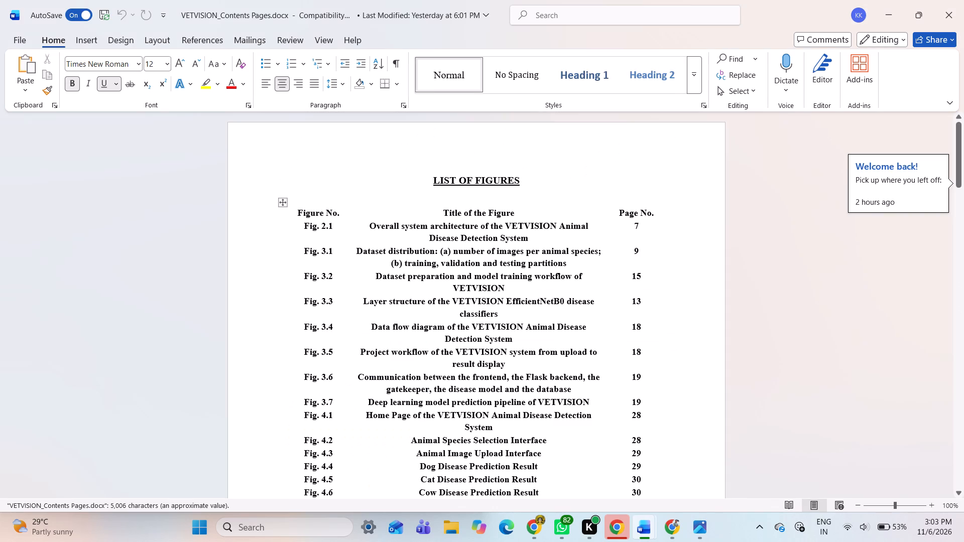
scroll(323, 333, "down", 2)
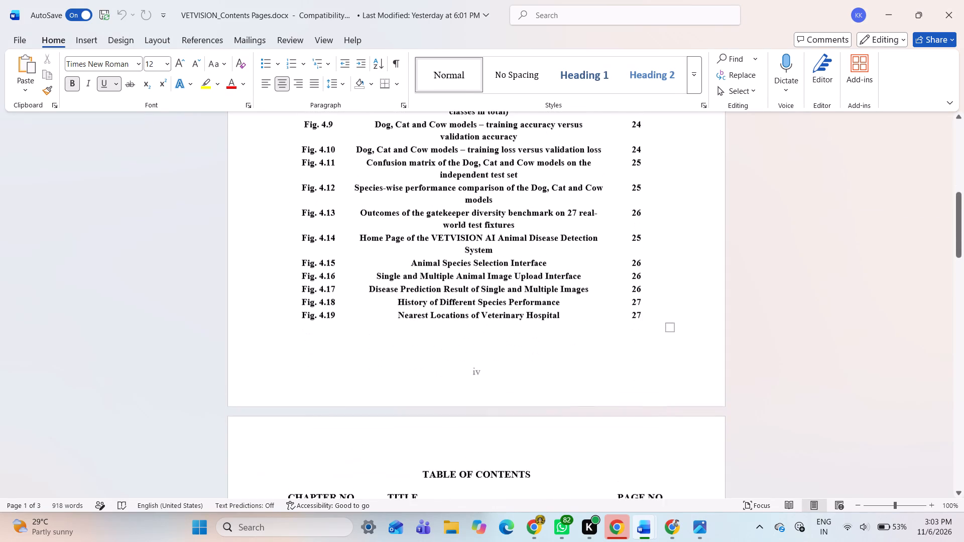
scroll(323, 333, "down", 1)
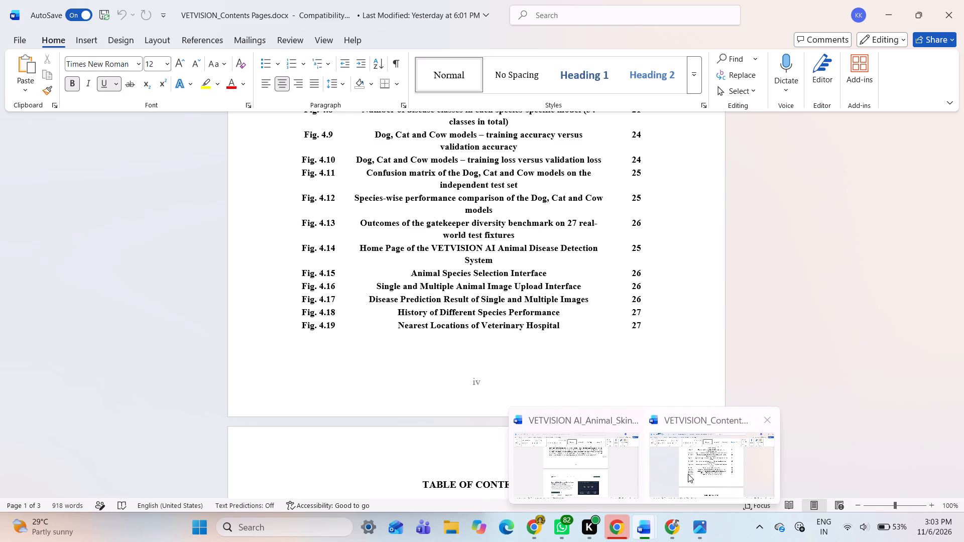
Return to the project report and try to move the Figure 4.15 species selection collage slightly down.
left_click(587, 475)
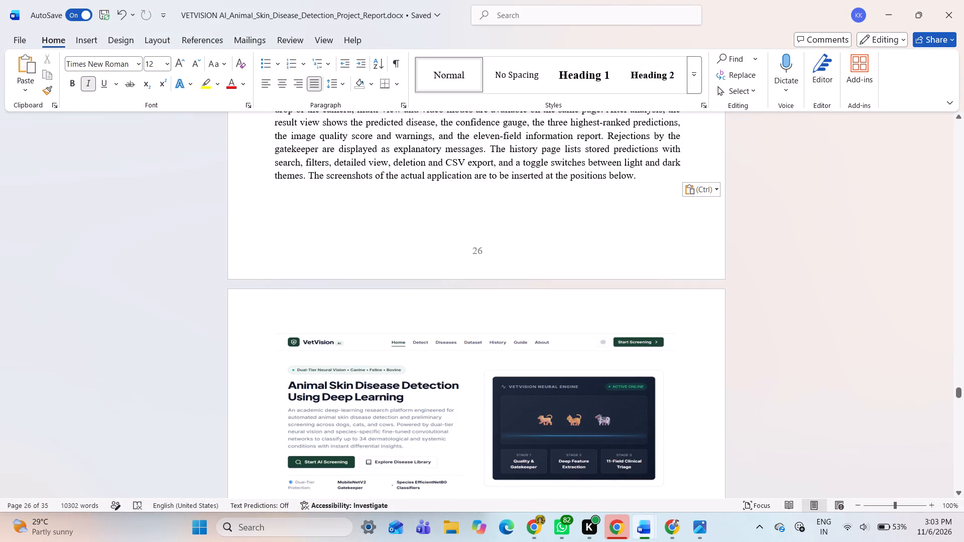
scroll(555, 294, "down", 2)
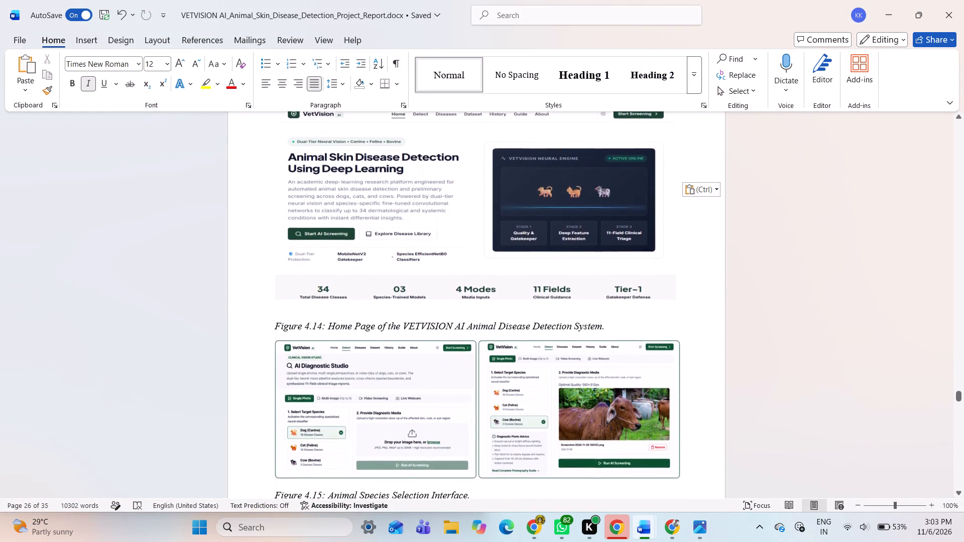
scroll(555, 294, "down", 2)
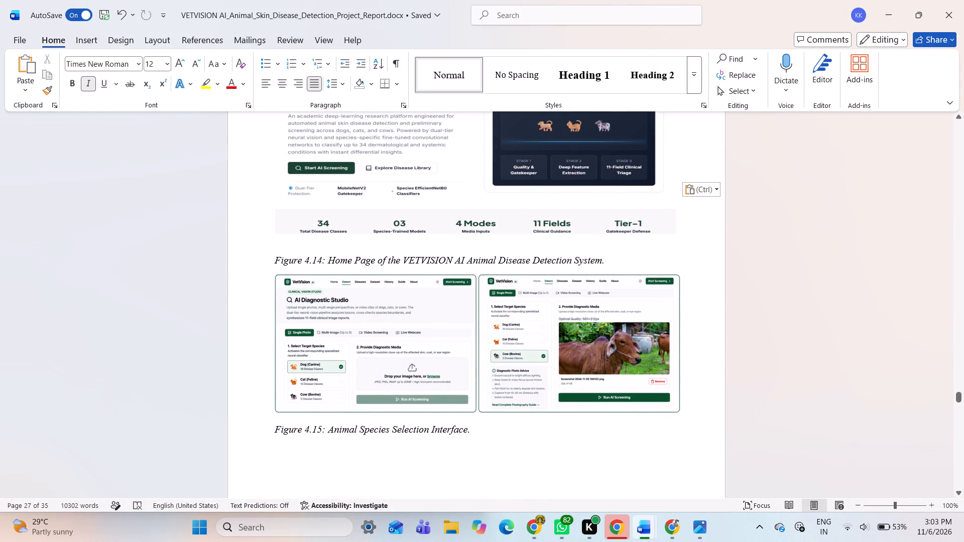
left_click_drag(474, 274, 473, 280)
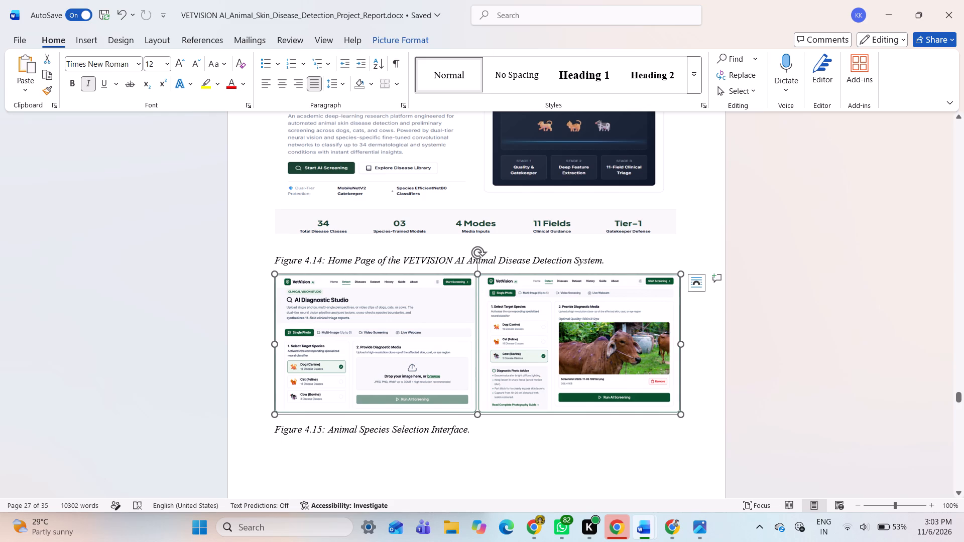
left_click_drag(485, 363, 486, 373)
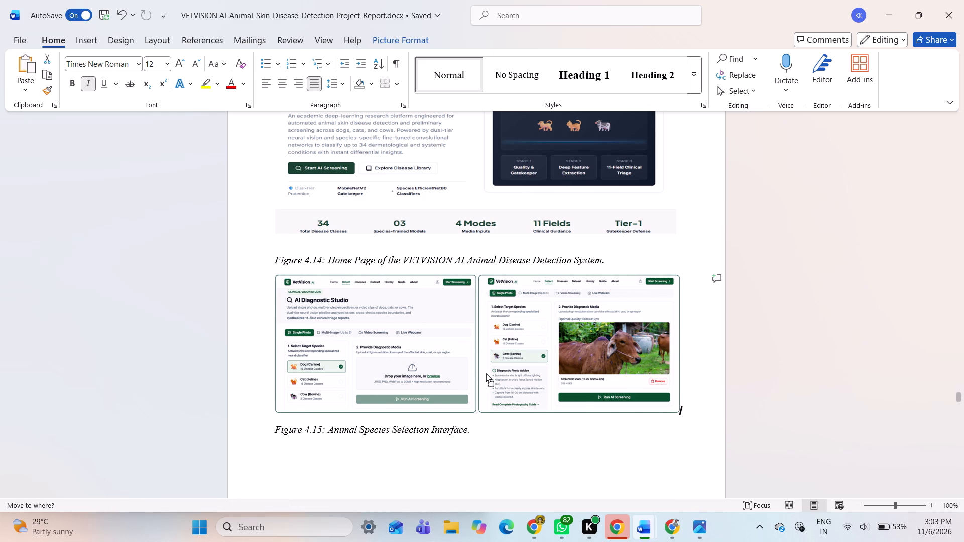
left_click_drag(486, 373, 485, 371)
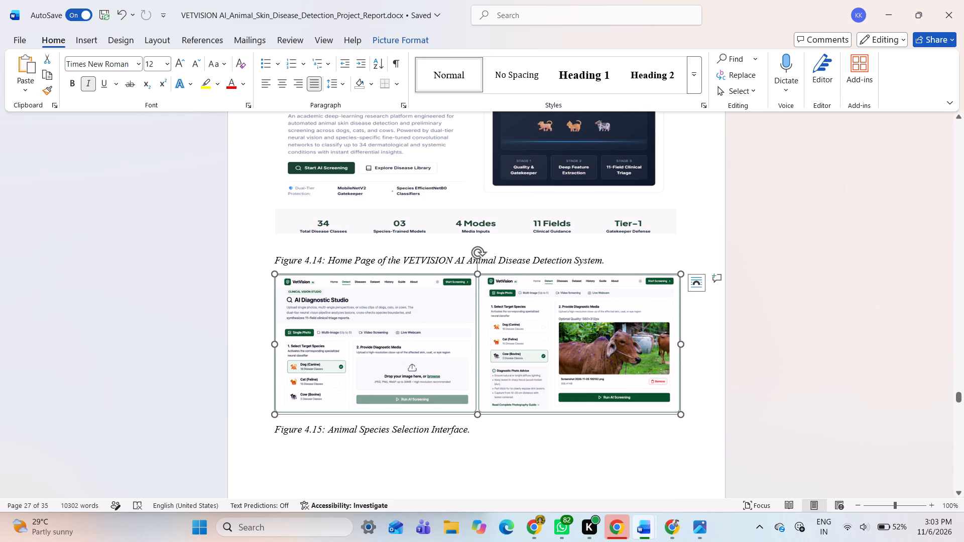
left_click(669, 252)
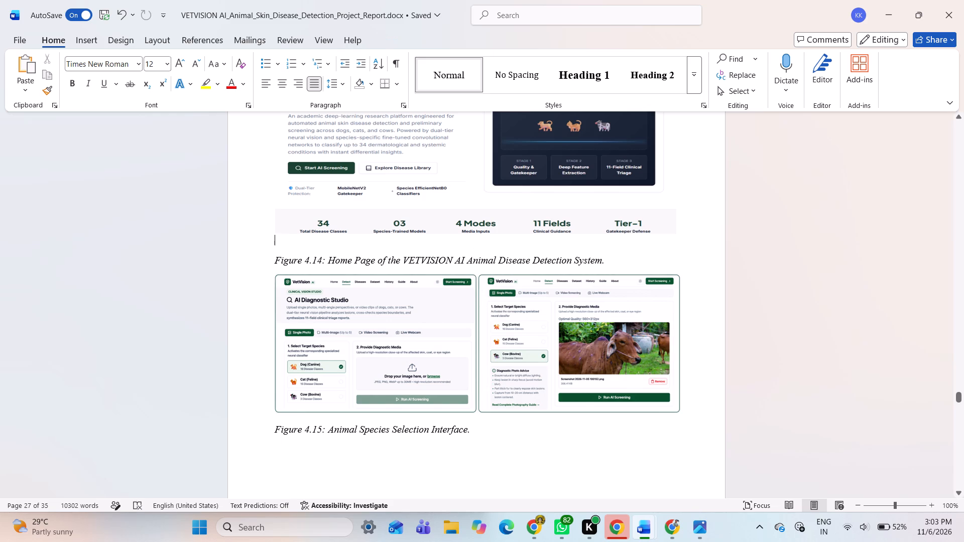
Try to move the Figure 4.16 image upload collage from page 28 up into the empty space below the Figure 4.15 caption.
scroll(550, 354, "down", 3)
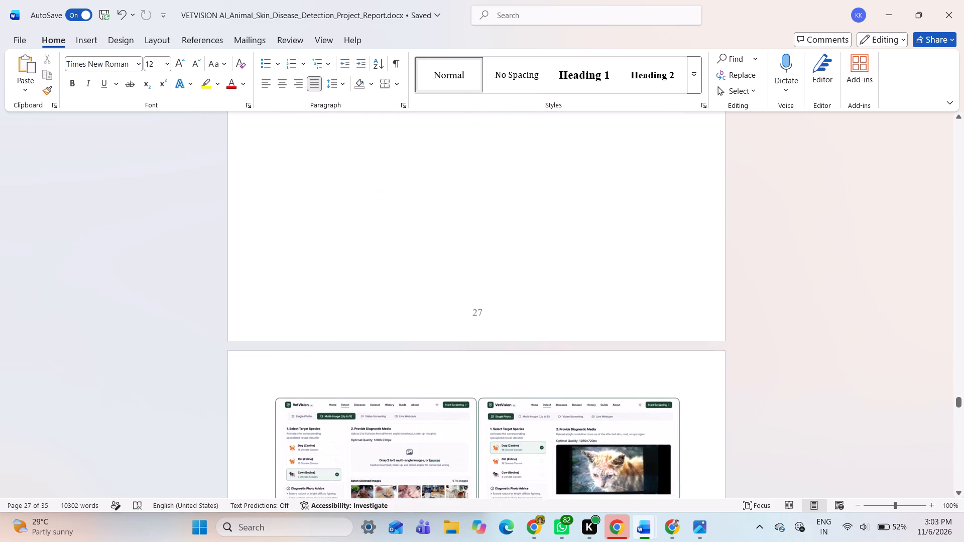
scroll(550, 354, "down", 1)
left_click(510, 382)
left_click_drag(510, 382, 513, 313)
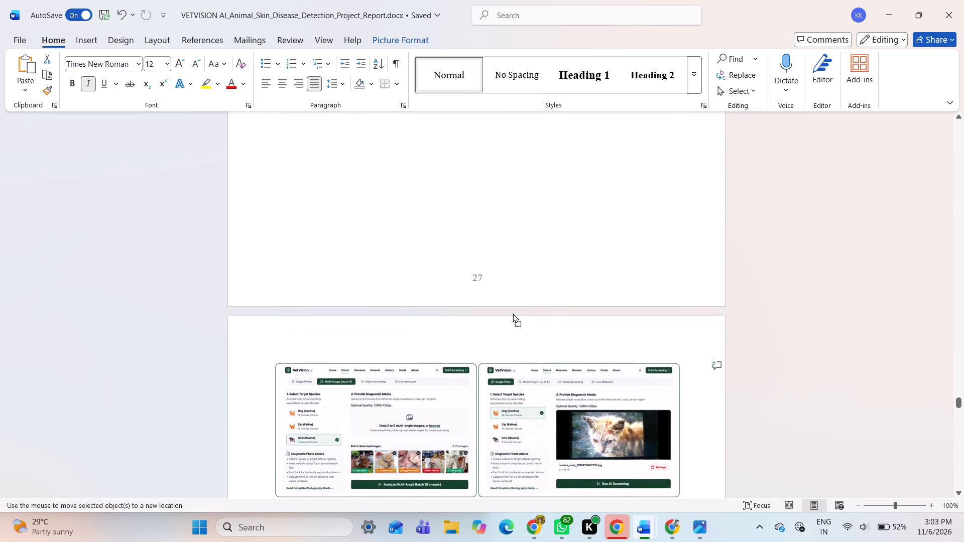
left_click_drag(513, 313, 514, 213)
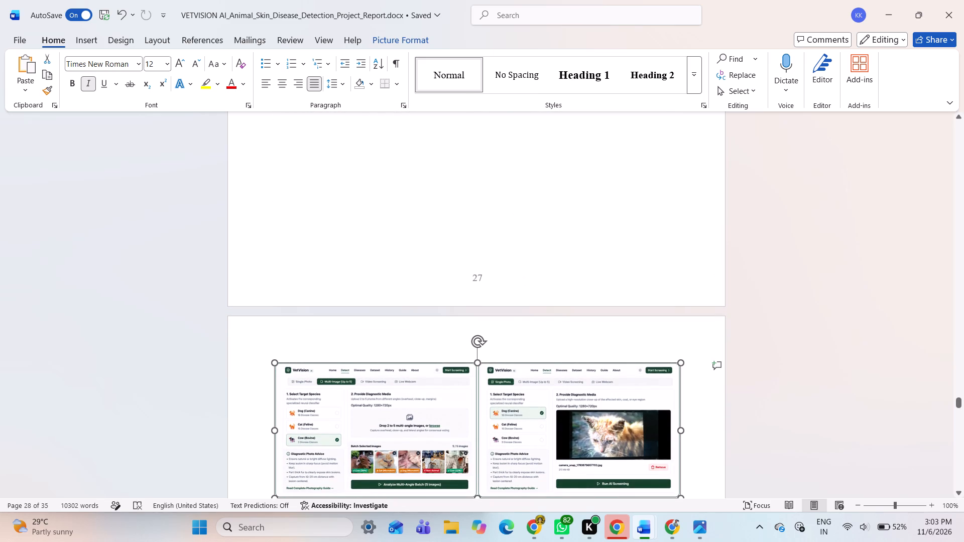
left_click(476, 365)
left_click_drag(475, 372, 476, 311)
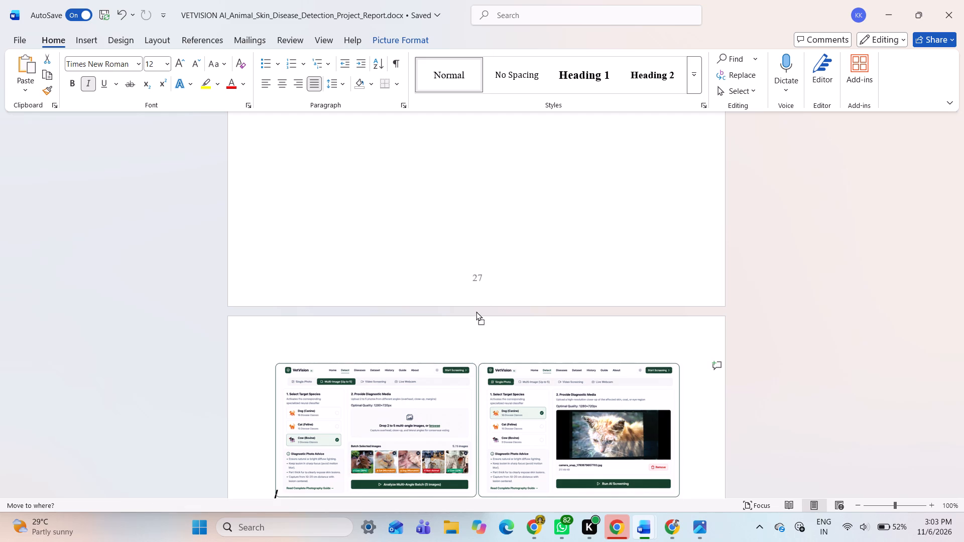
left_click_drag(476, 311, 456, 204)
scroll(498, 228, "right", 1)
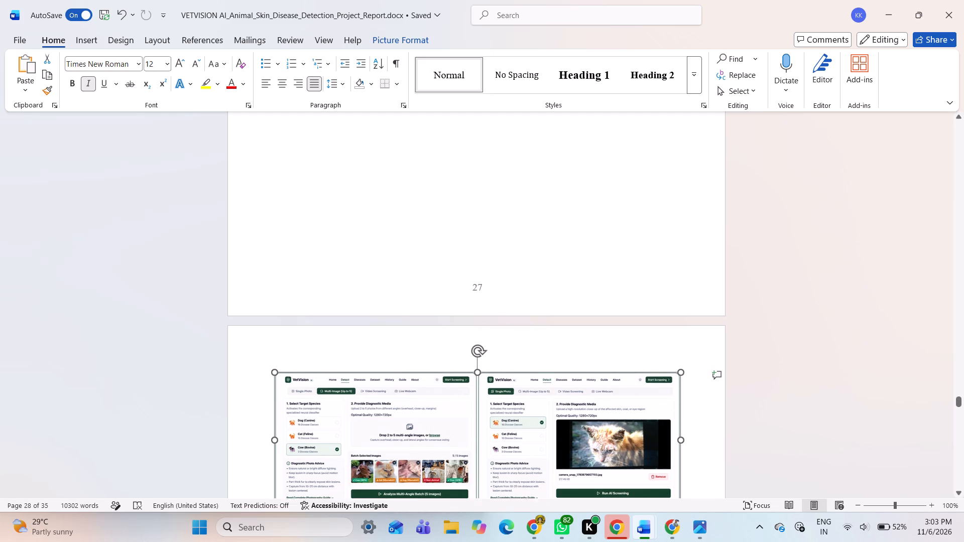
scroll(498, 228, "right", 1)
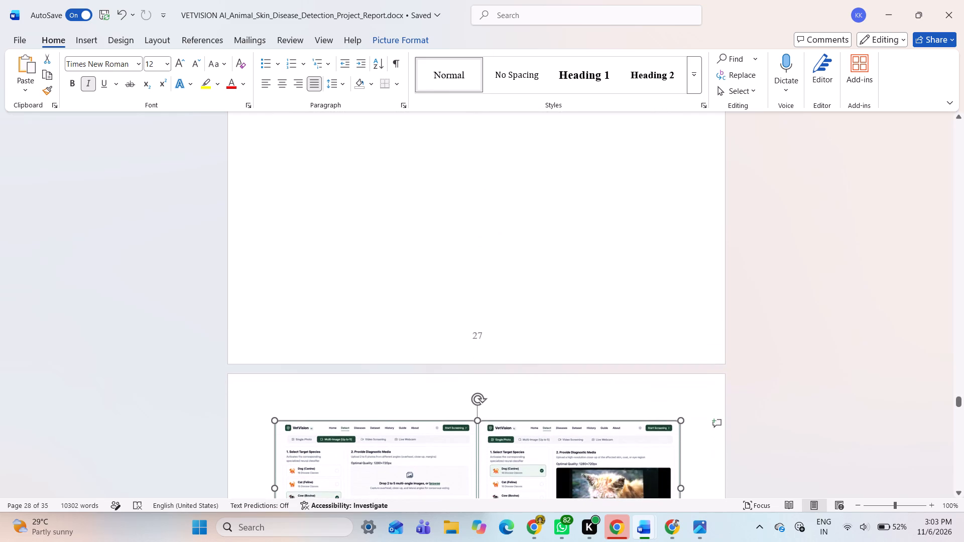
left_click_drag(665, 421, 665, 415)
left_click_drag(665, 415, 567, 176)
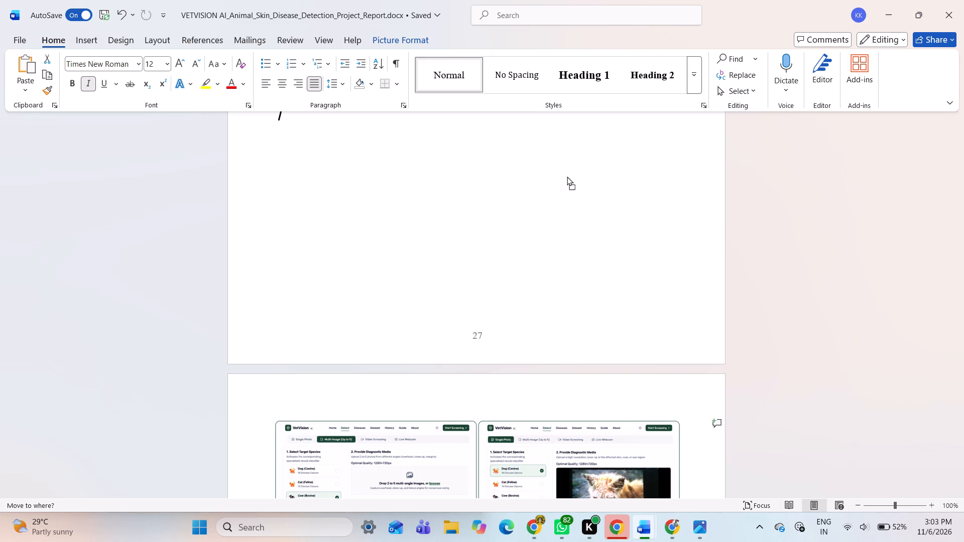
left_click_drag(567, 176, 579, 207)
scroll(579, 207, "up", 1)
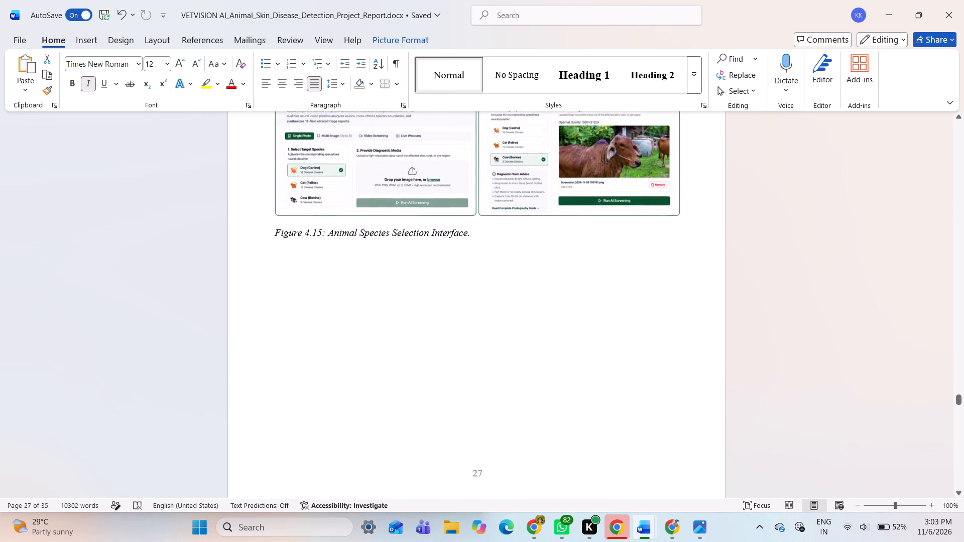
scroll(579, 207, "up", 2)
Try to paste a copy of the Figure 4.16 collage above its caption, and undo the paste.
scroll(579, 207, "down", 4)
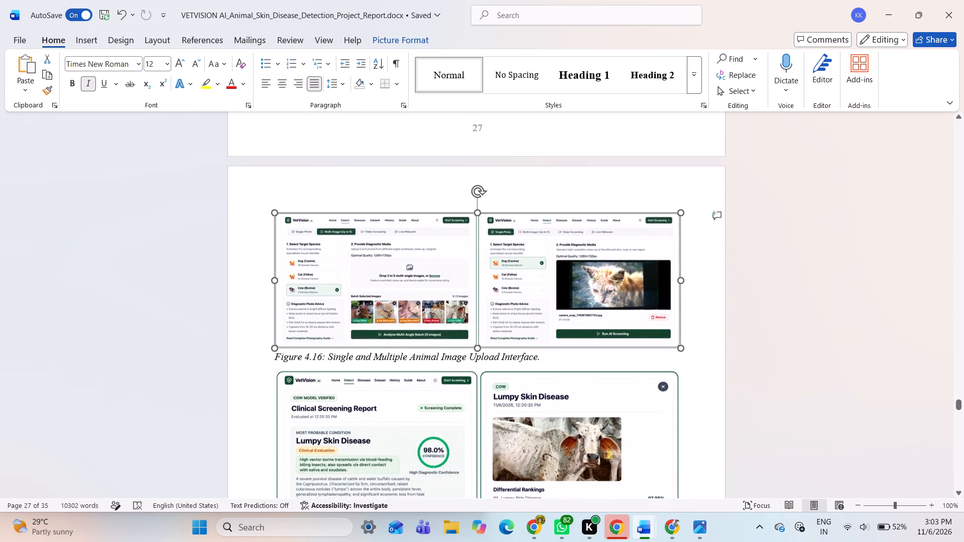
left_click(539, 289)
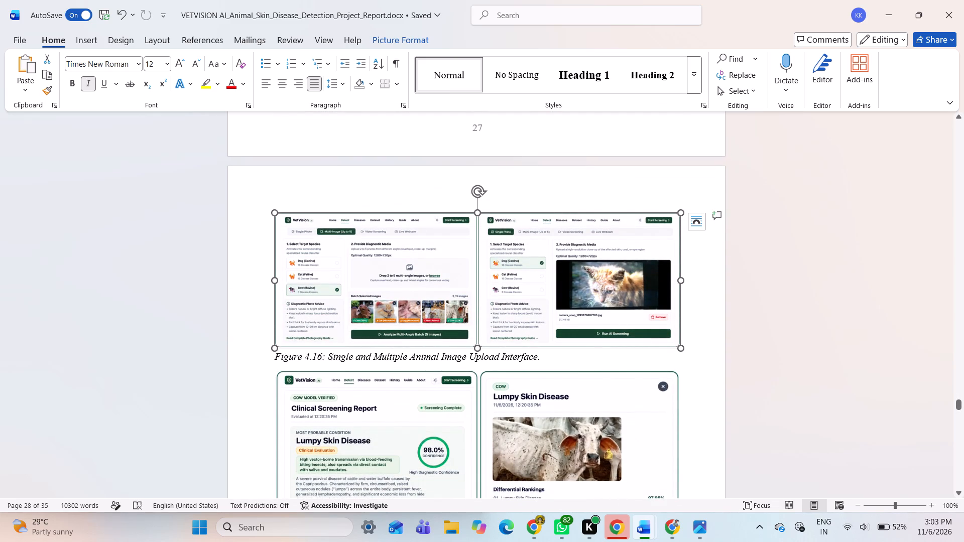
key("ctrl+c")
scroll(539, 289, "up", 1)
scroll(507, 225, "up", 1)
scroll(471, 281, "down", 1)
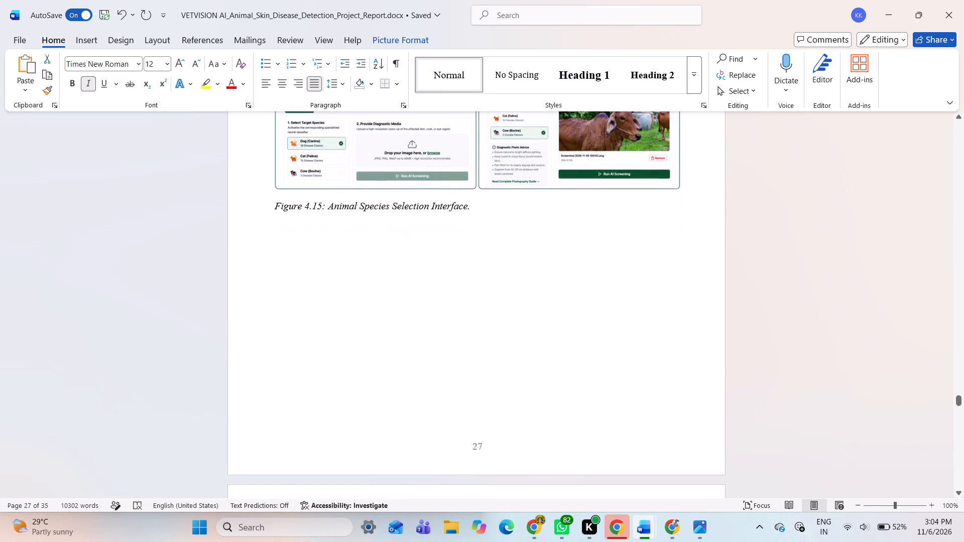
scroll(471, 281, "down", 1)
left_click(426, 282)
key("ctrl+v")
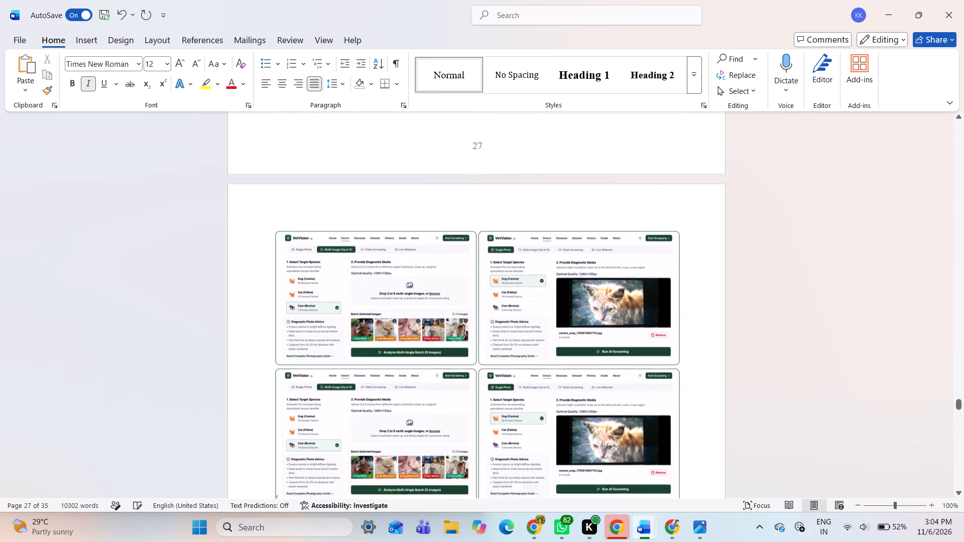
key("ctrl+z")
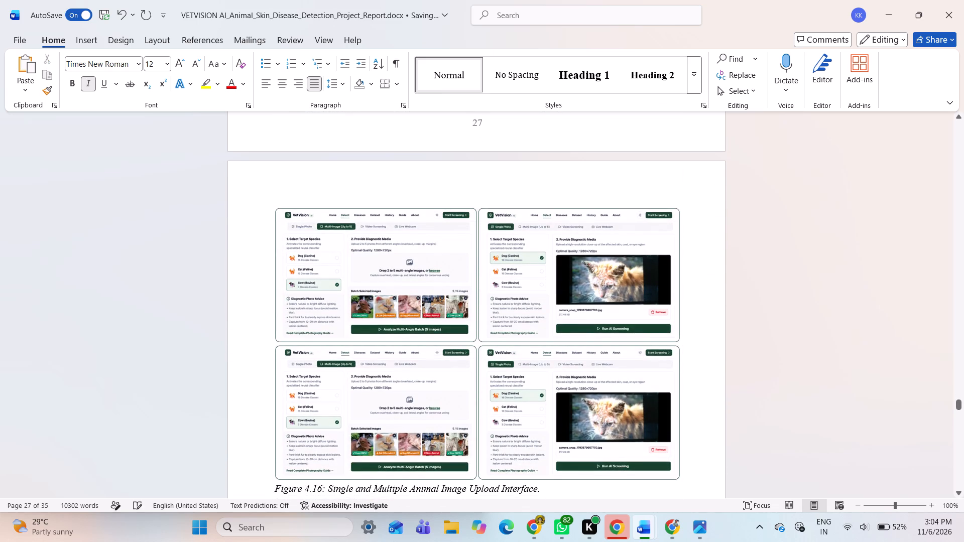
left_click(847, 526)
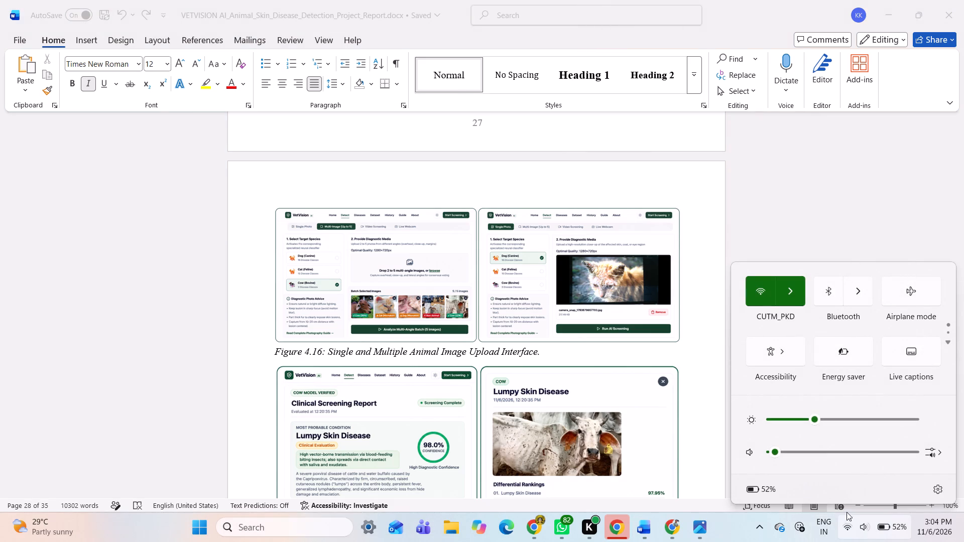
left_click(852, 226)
Set the text wrapping of the Figure 4.16 image upload collage to In Front of Text.
scroll(657, 248, "up", 1)
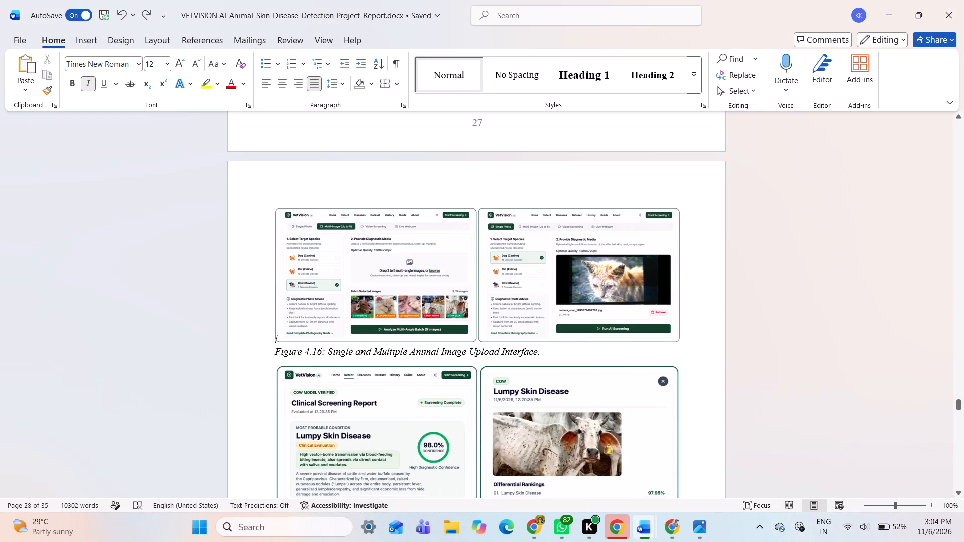
scroll(657, 248, "up", 1)
scroll(657, 248, "down", 2)
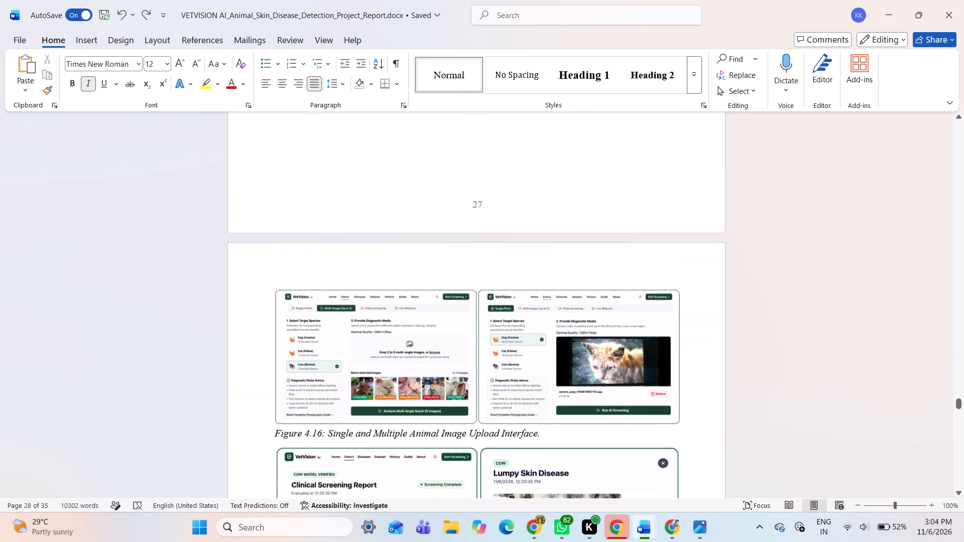
scroll(657, 248, "down", 1)
left_click(597, 337)
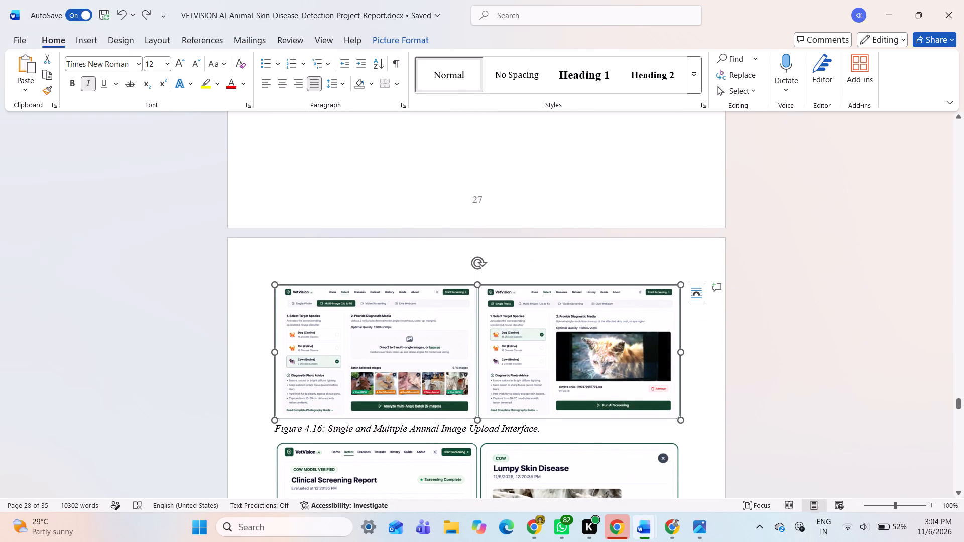
key("Up")
left_click(697, 296)
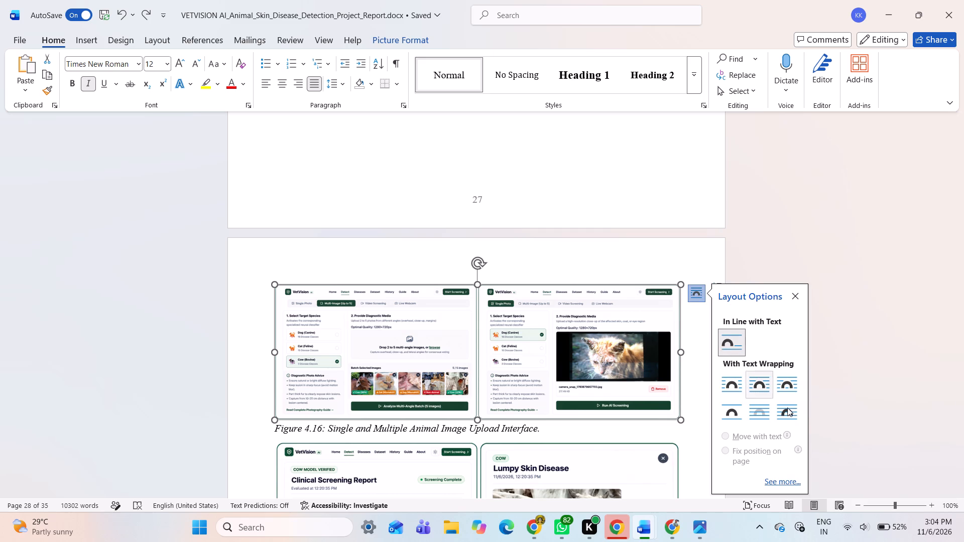
left_click(797, 416)
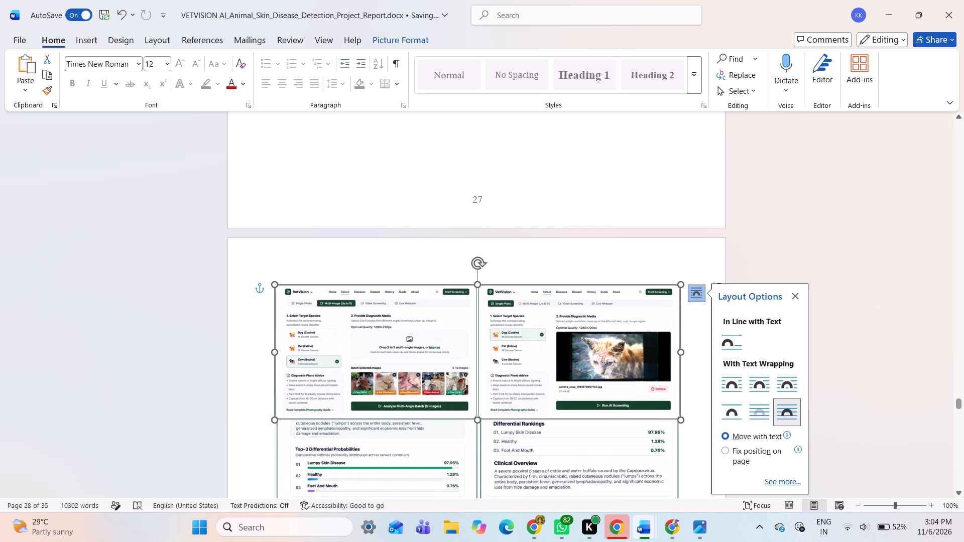
Move the Figure 4.16 collage up to page 27, just below the Figure 4.15 caption and aligned with the collage above.
left_click_drag(542, 330, 558, 173)
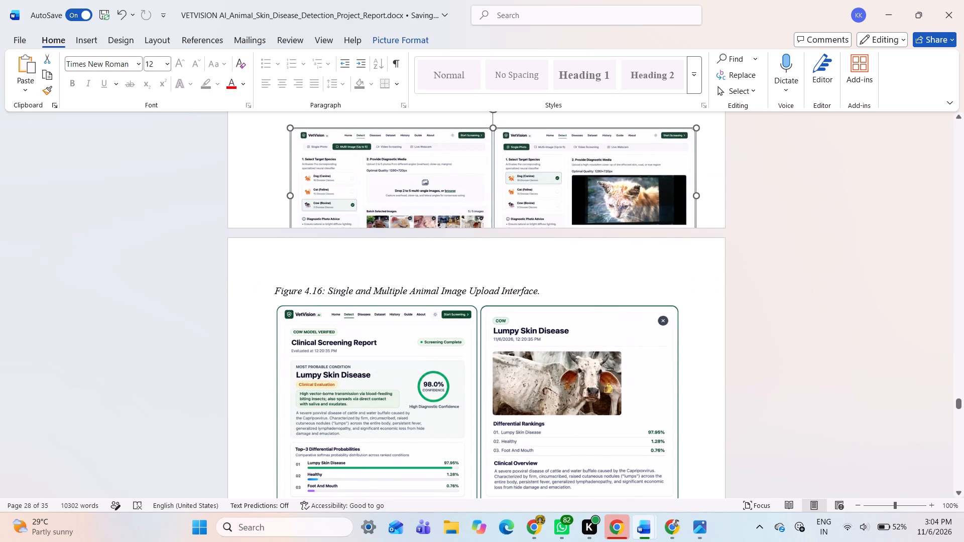
left_click_drag(558, 173, 546, 161)
scroll(744, 206, "up", 1)
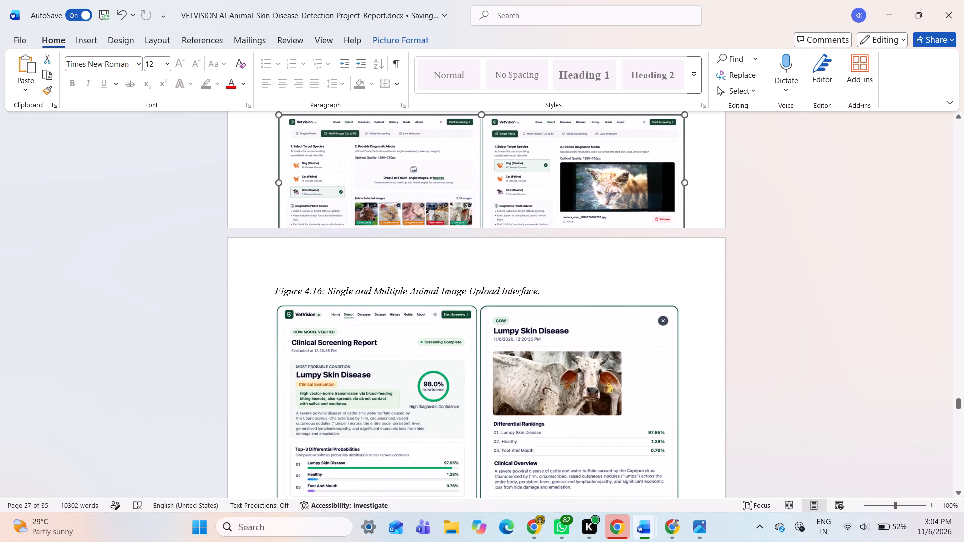
scroll(744, 206, "up", 1)
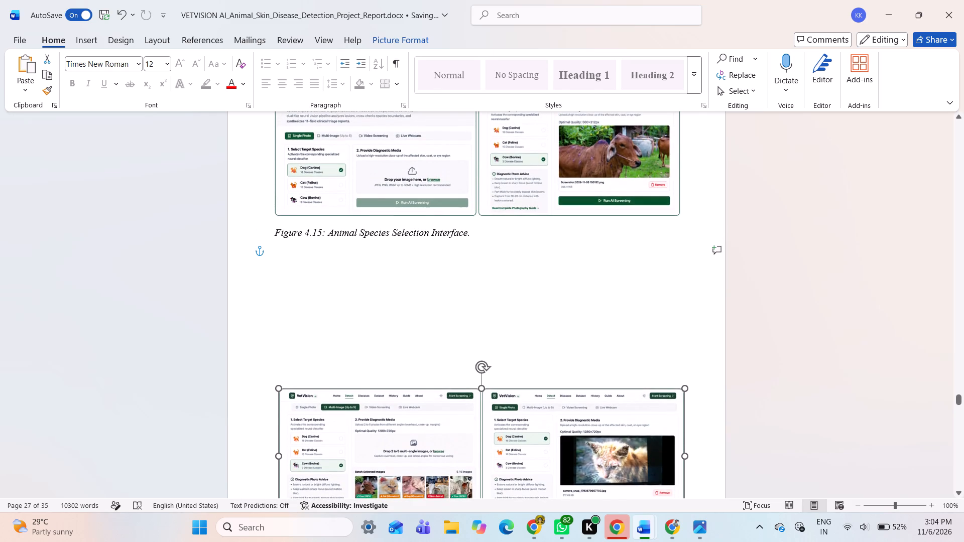
left_click_drag(489, 442, 484, 317)
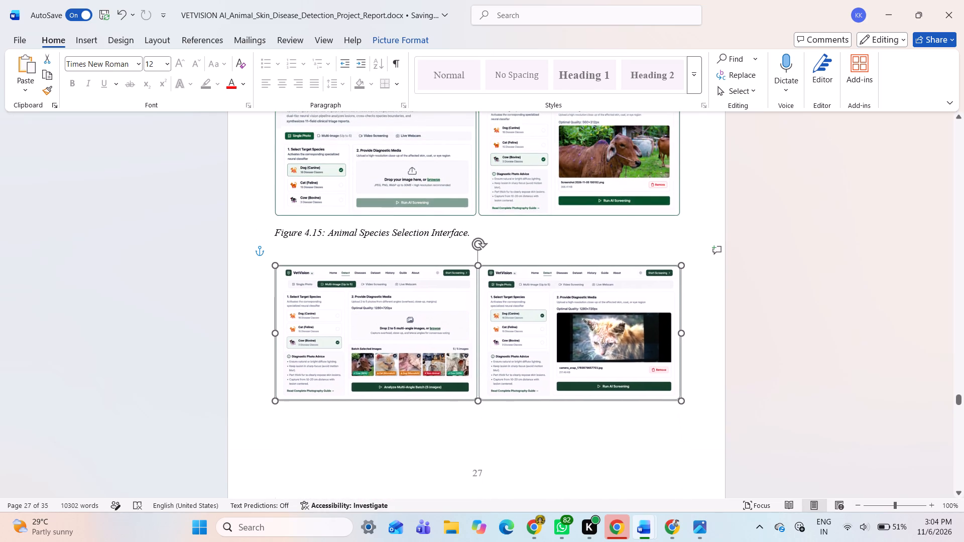
left_click_drag(484, 317, 484, 316)
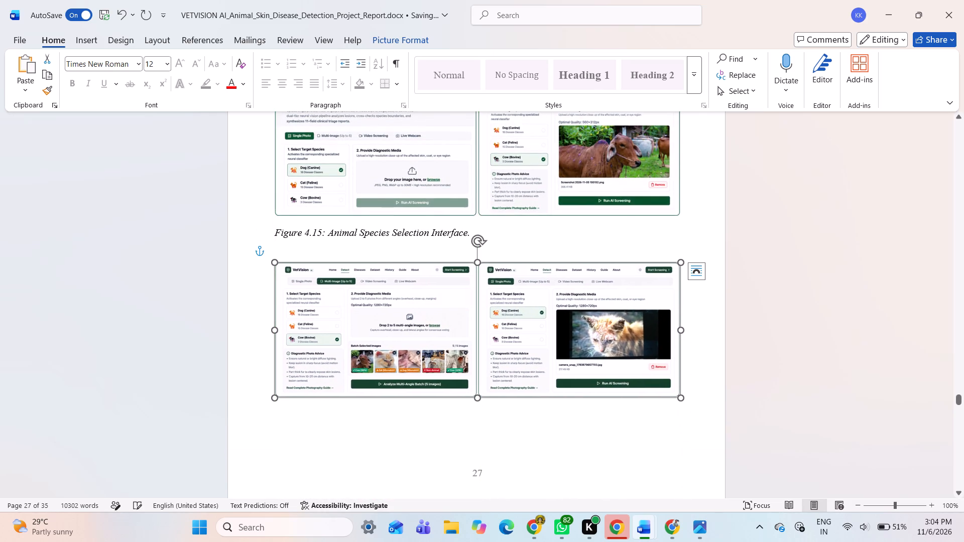
Remove the empty space before the Figure 4.16 caption so it sits on page 27 directly below the Figure 4.15 caption.
scroll(520, 468, "down", 2)
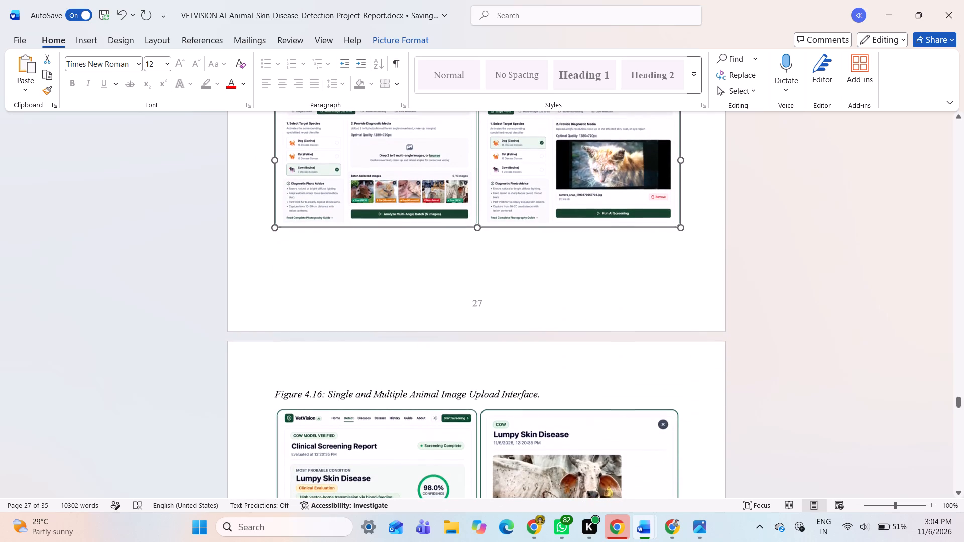
left_click(275, 392)
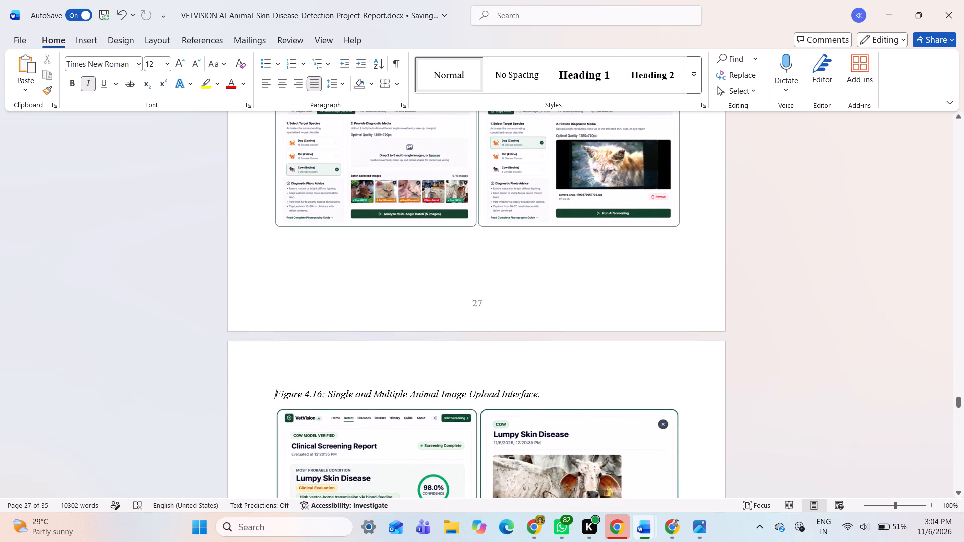
key("backslash")
key("BackSpace")
key("BackSpace")
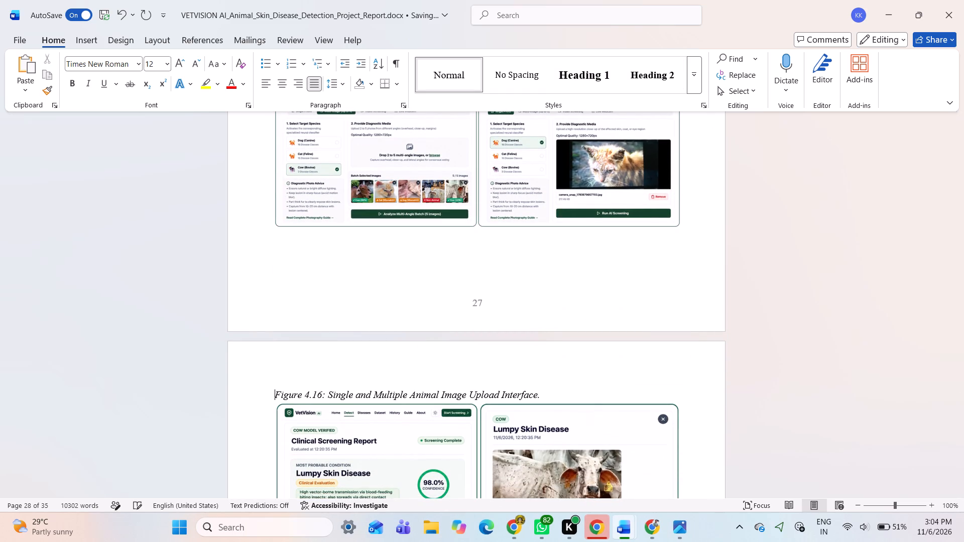
key("BackSpace")
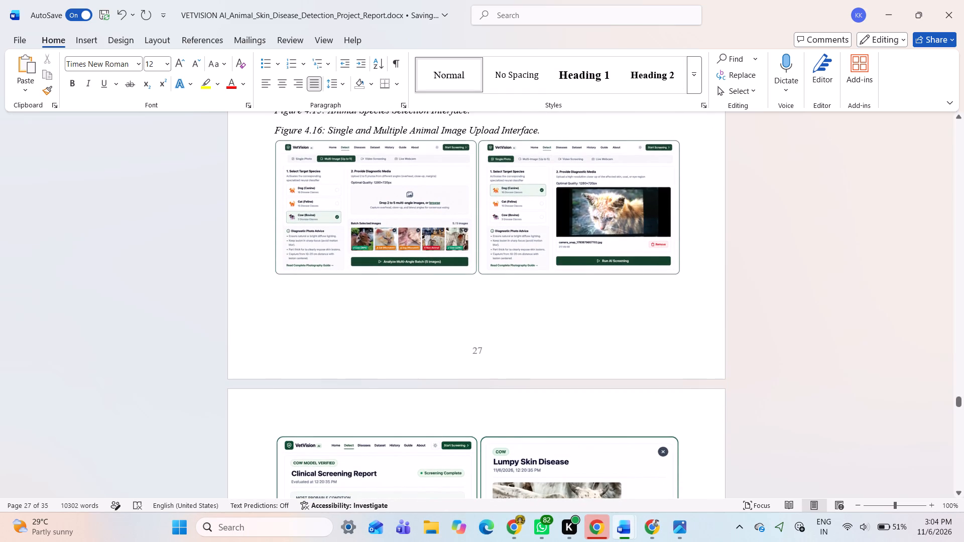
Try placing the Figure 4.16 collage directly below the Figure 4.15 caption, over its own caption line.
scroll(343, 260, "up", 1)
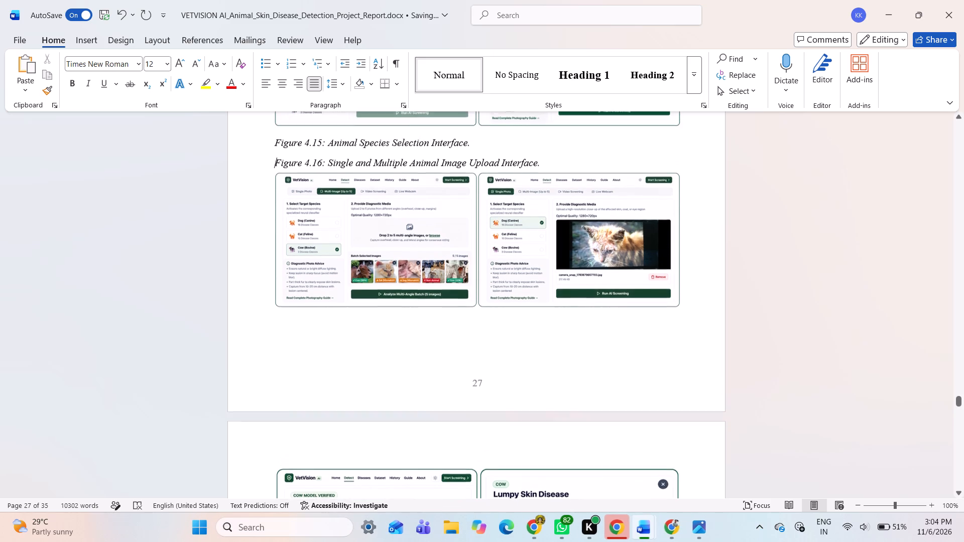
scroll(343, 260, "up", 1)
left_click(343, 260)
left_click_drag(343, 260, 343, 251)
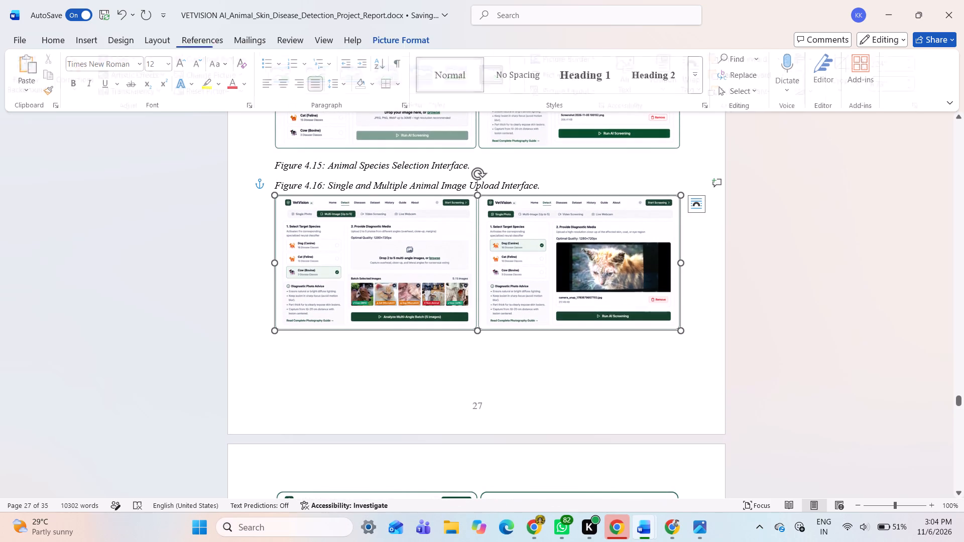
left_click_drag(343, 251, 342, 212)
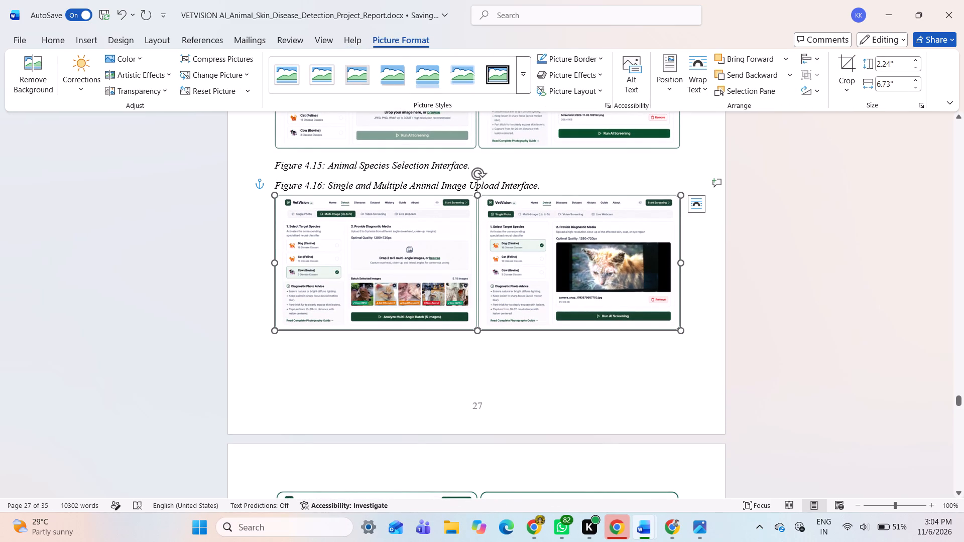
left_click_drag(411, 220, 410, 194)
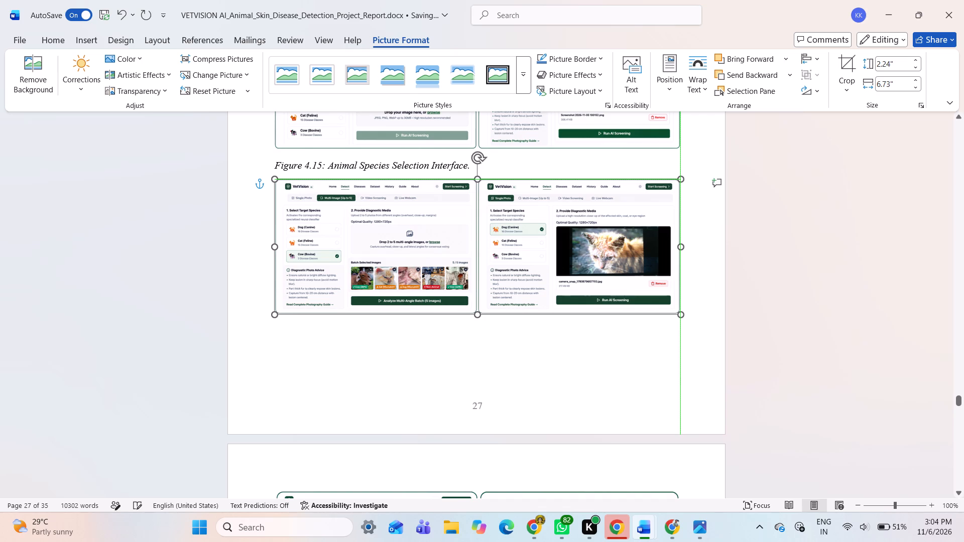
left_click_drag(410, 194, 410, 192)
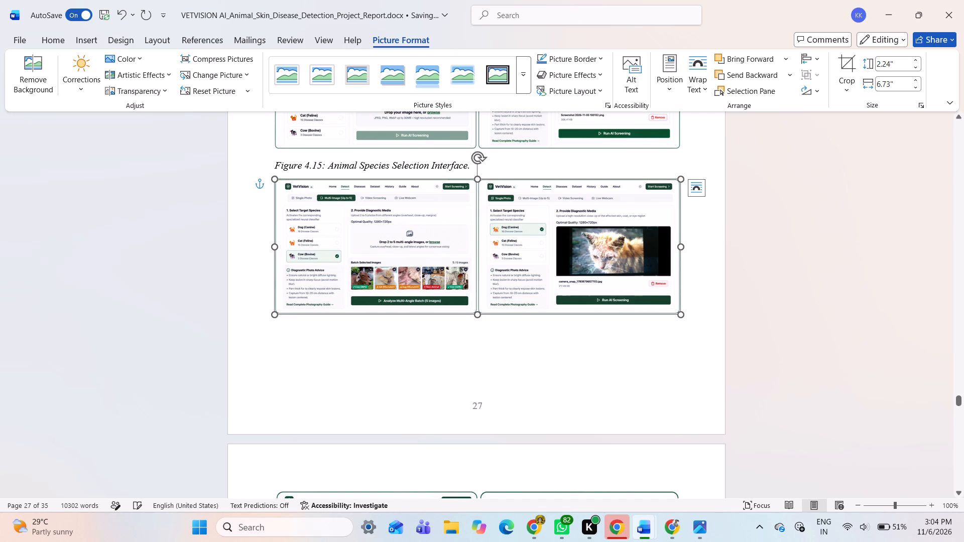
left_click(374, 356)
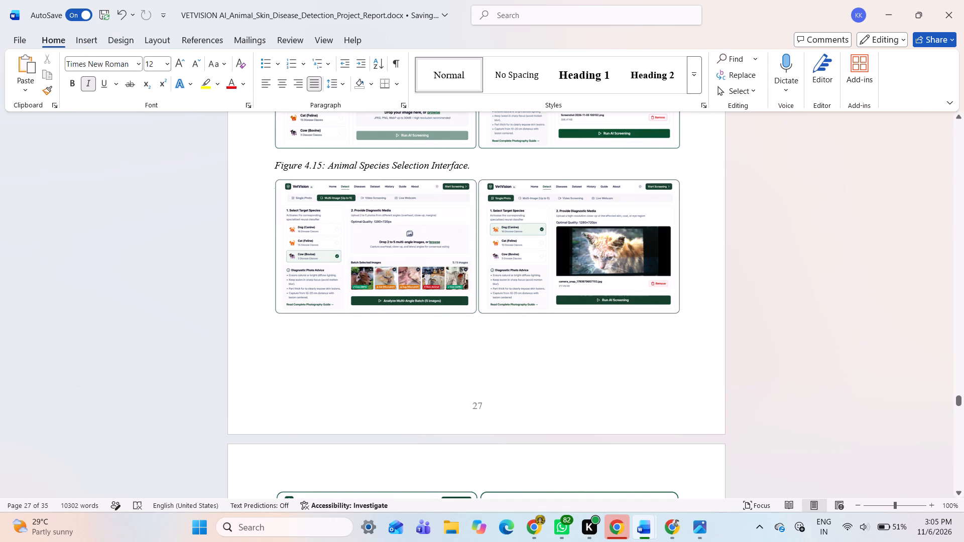
Move the Figure 4.16 collage down to just below its own caption, aligned with the collage above.
left_click_drag(375, 206, 373, 225)
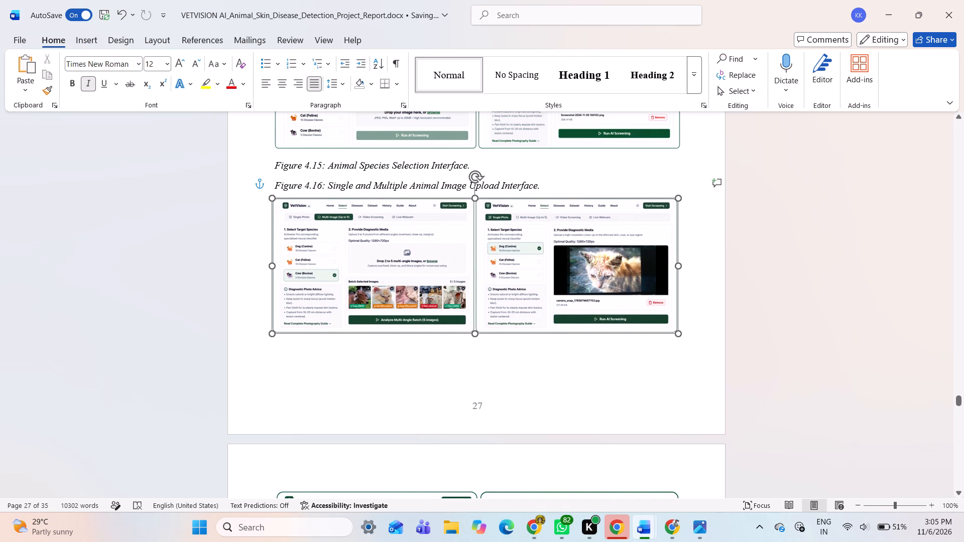
left_click_drag(373, 225, 375, 225)
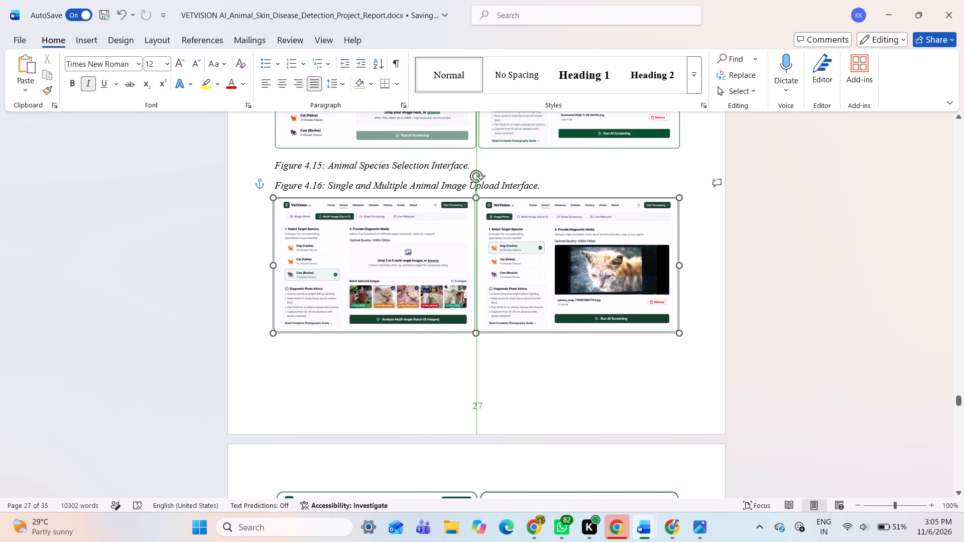
left_click_drag(375, 225, 375, 226)
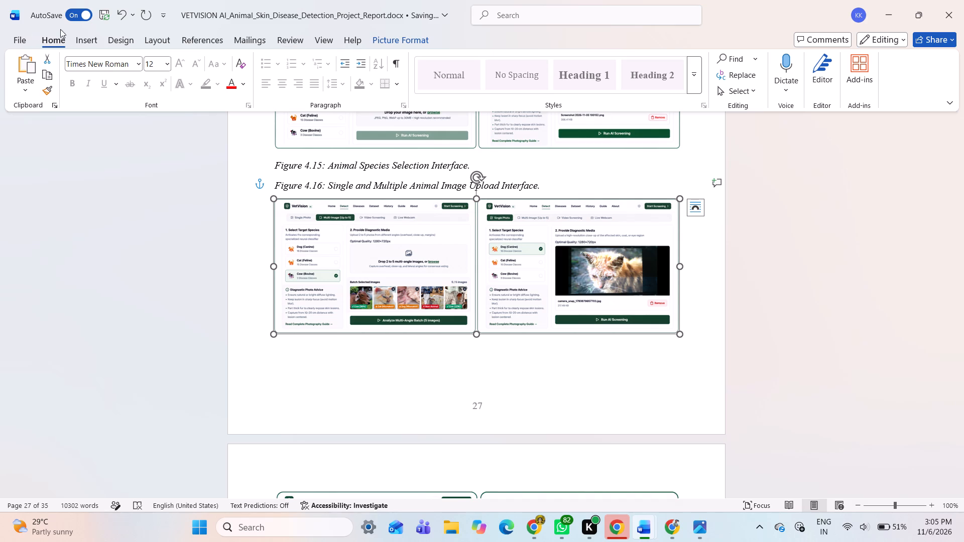
Insert a Simple Text Box over the lower edge of the Figure 4.16 collage, sized about 6.72" wide by 0.63" high to match the collage's width.
left_click(83, 42)
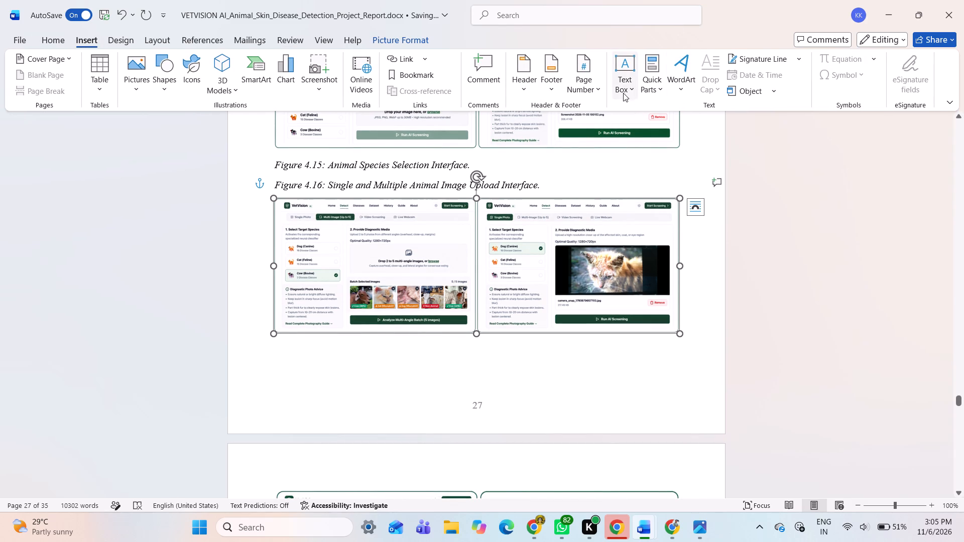
left_click(618, 76)
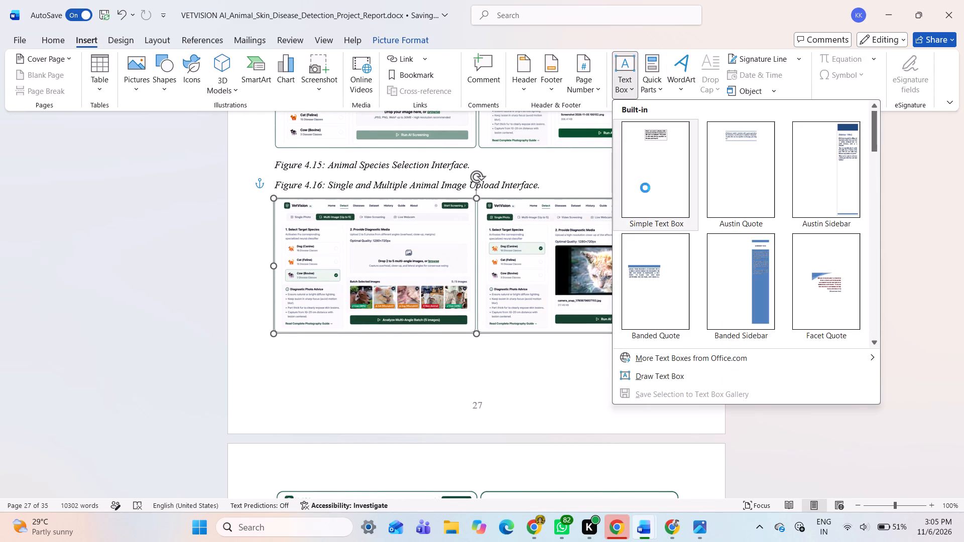
left_click(645, 188)
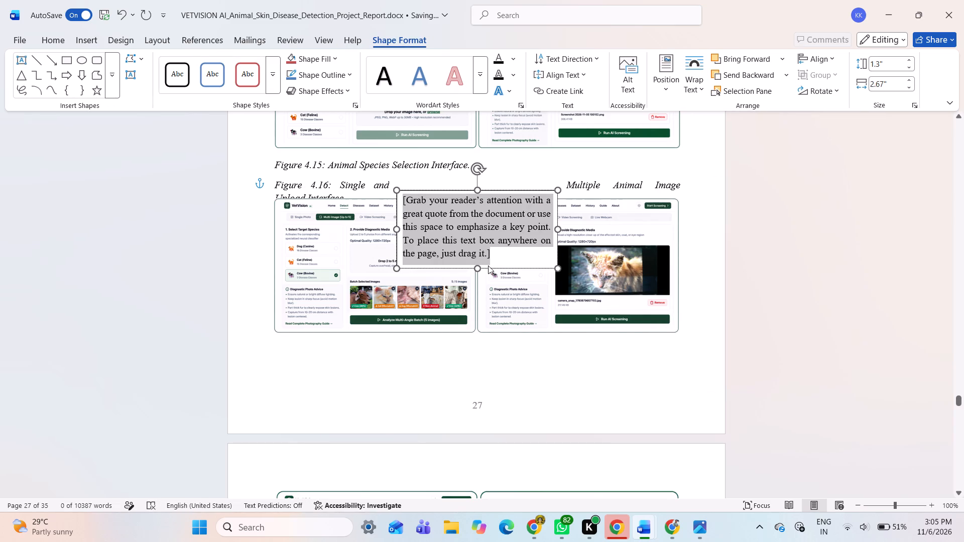
left_click_drag(488, 268, 380, 409)
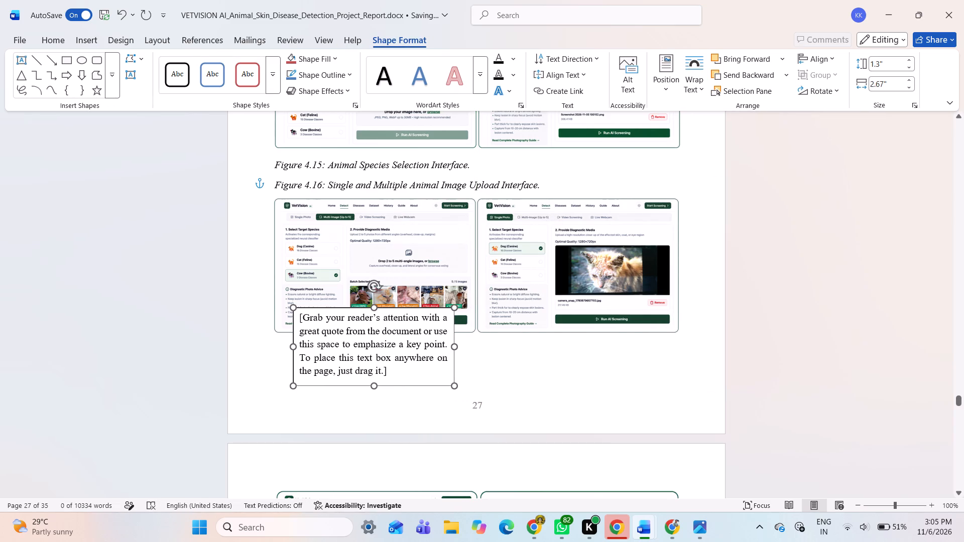
left_click_drag(380, 409, 365, 422)
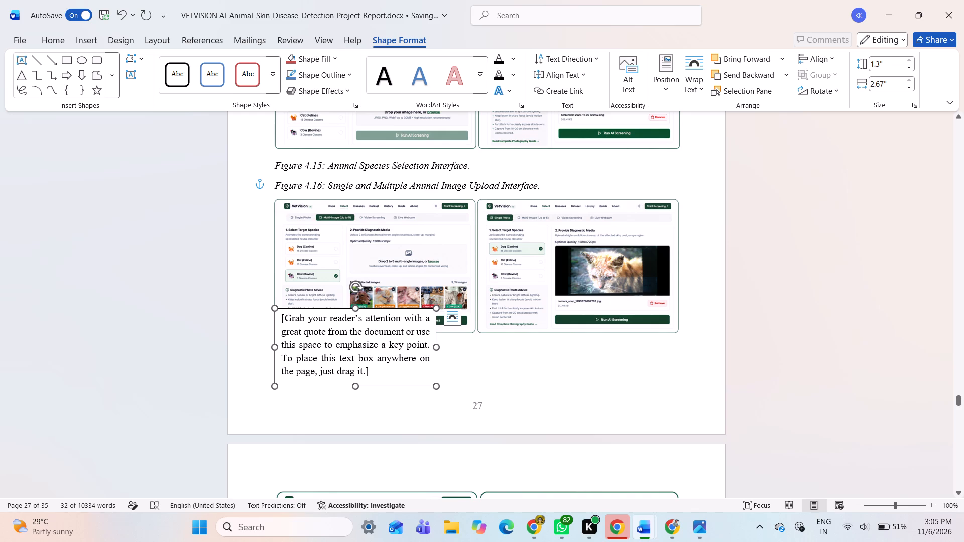
left_click_drag(436, 346, 638, 357)
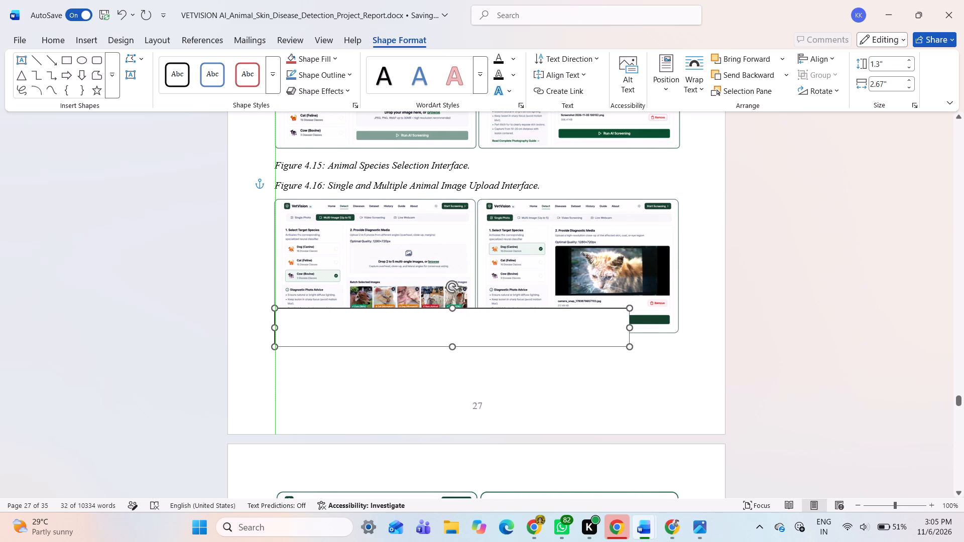
left_click_drag(638, 357, 680, 356)
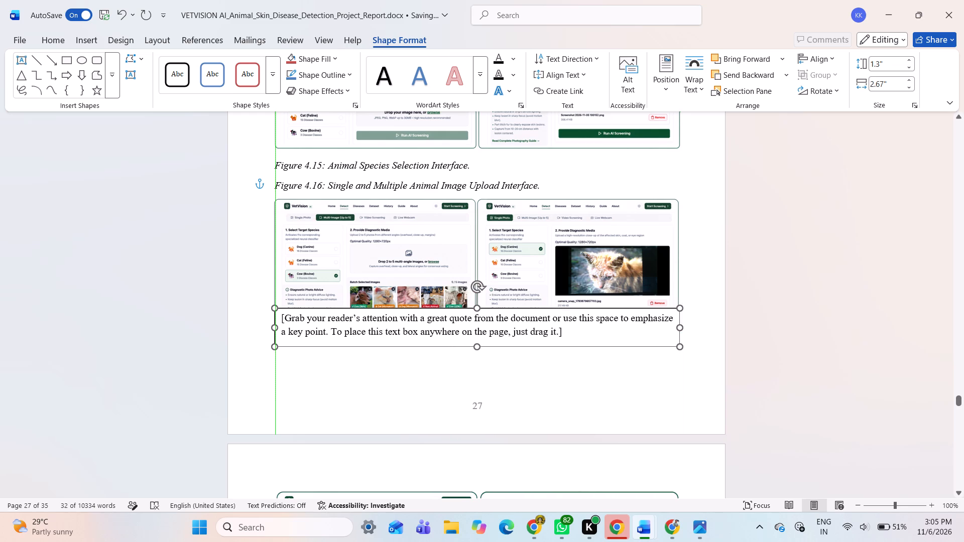
left_click_drag(680, 356, 681, 356)
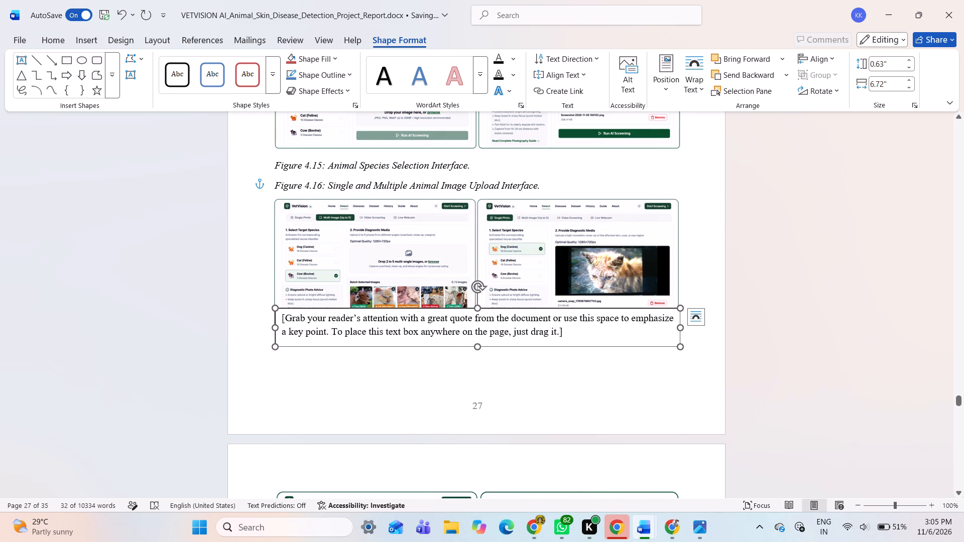
Copy the Figure 4.16 caption text into the text box, replacing its placeholder text.
double_click(535, 187)
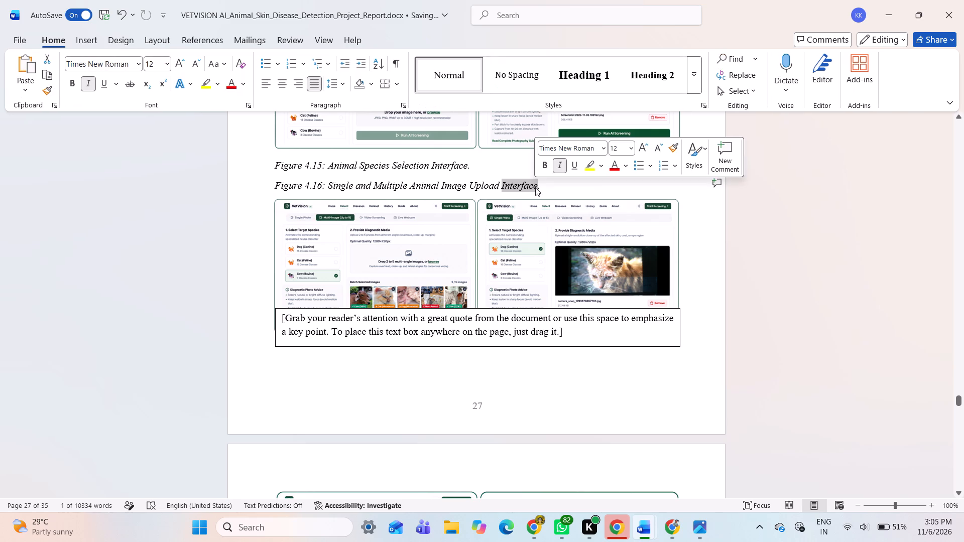
left_click(544, 190)
left_click_drag(542, 185, 439, 183)
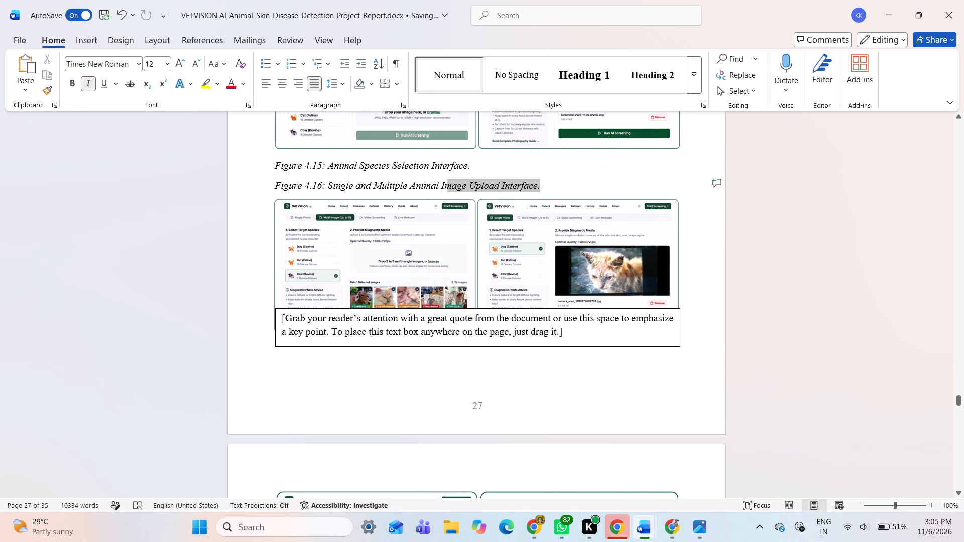
left_click_drag(439, 183, 288, 186)
key("ctrl+c")
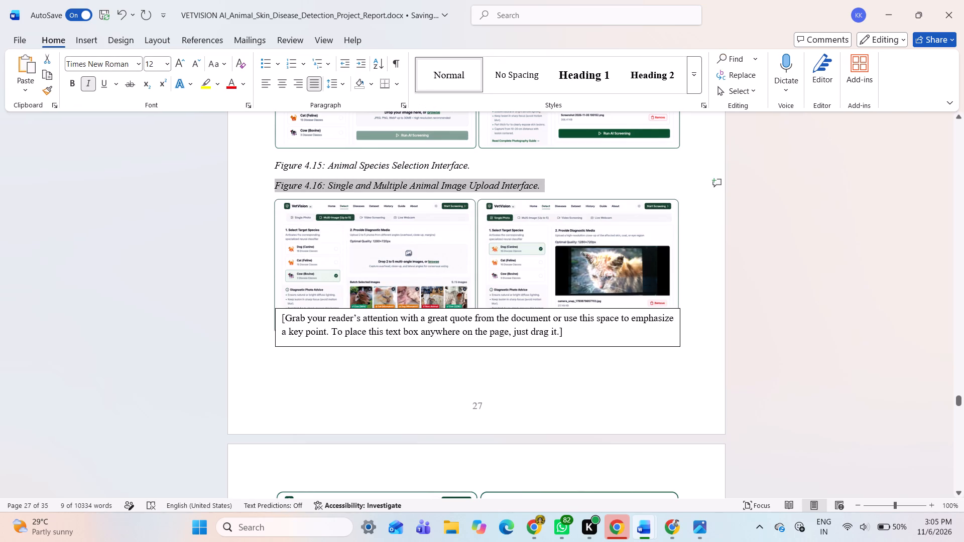
double_click(353, 325)
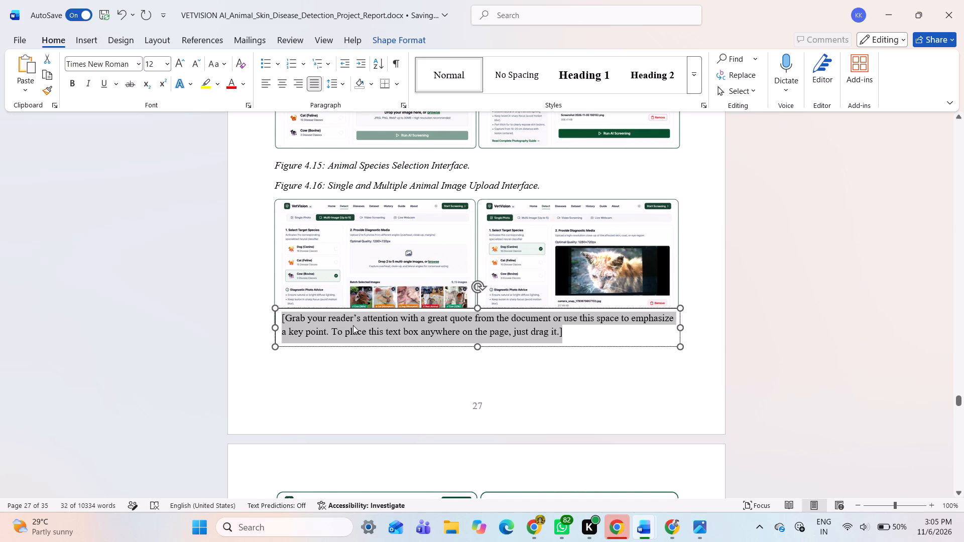
key("ctrl+v")
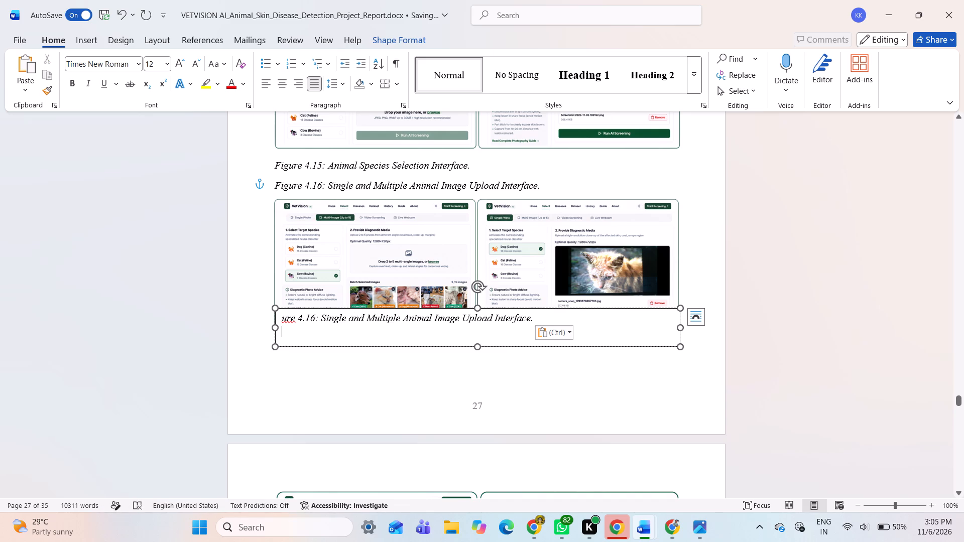
Correct the truncated first word in the text box so the caption reads "Figure 4.16: Single and Multiple Animal Image Upload Interface.".
left_click(302, 316)
key("Left")
key("BackSpace")
key("BackSpace")
key("BackSpace")
key("BackSpace")
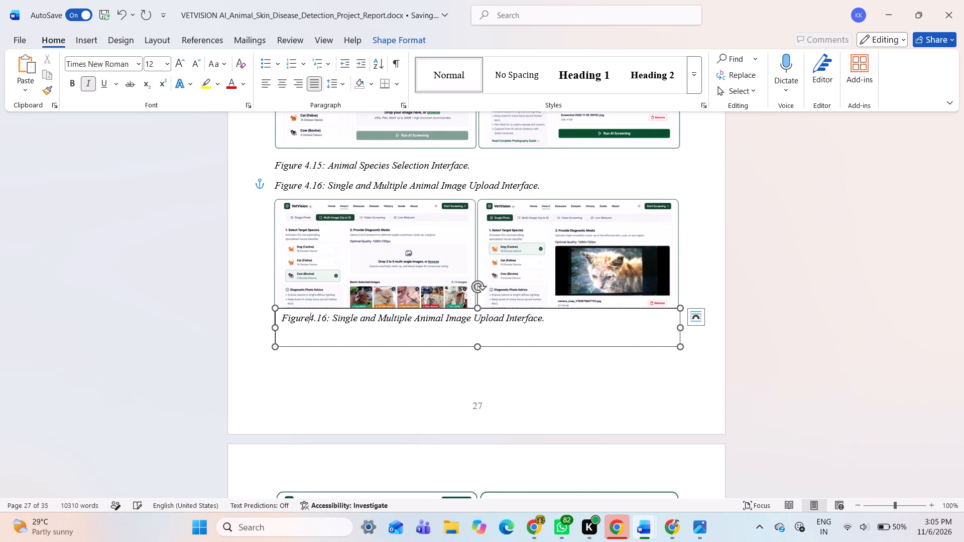
key("space")
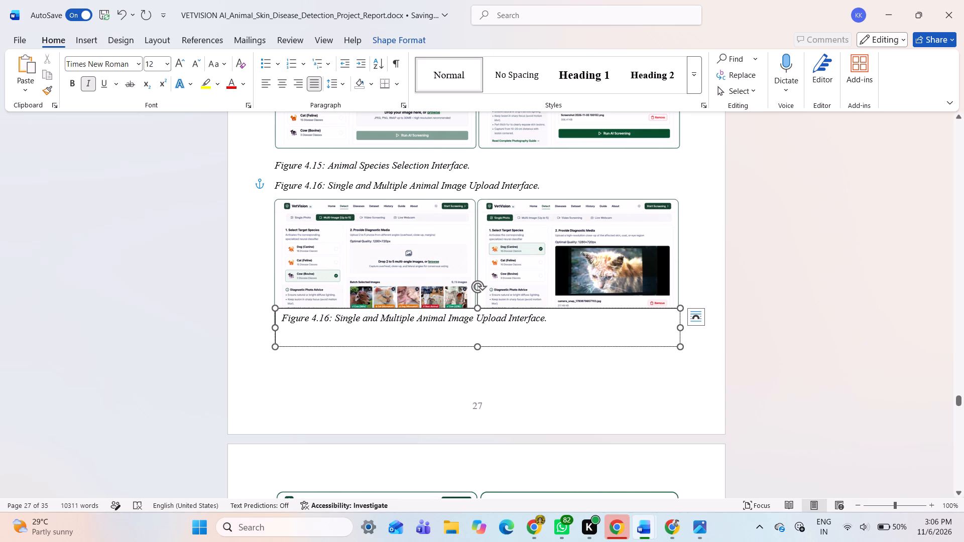
Set the caption text box to No Outline.
right_click(659, 309)
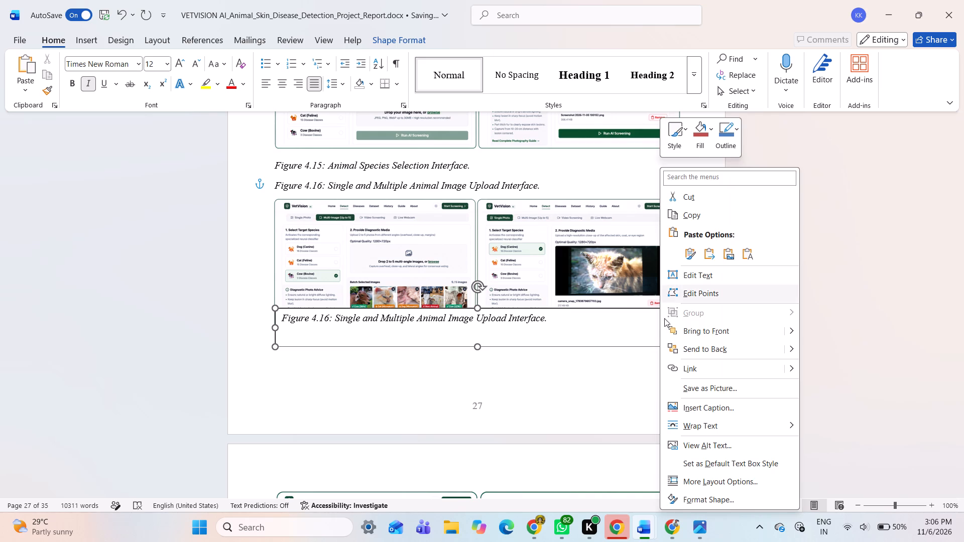
scroll(697, 380, "down", 2)
left_click(731, 130)
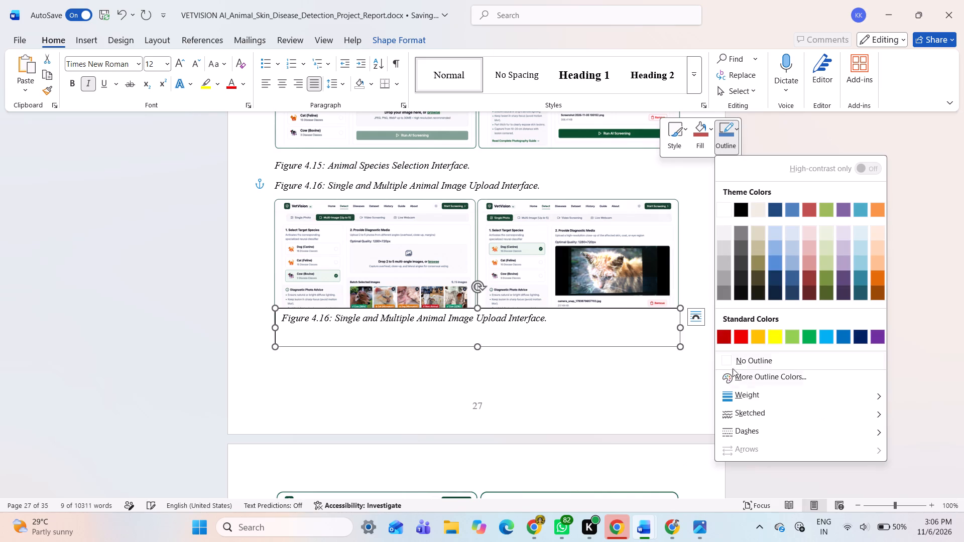
left_click(736, 355)
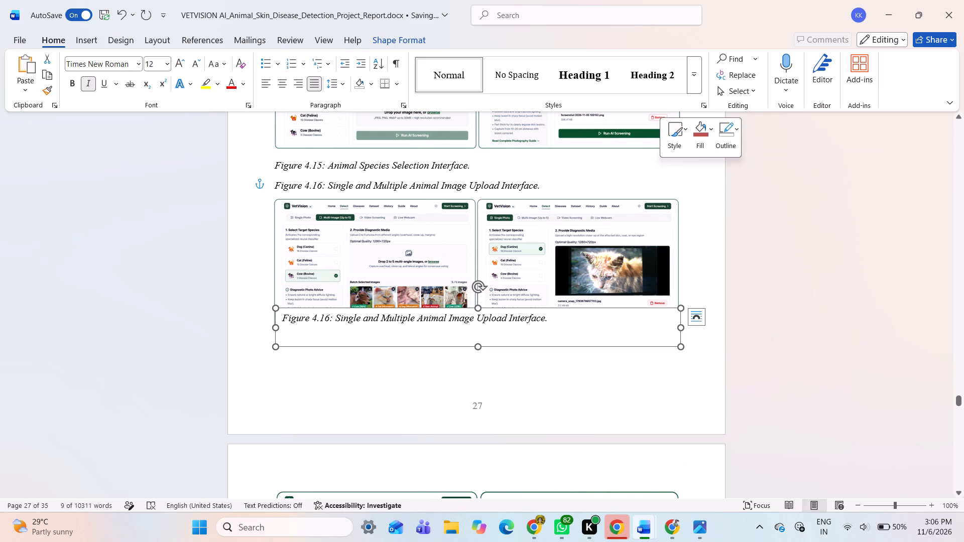
Move the caption text box down to just below the Figure 4.16 collage, above the page number.
left_click_drag(615, 344, 610, 374)
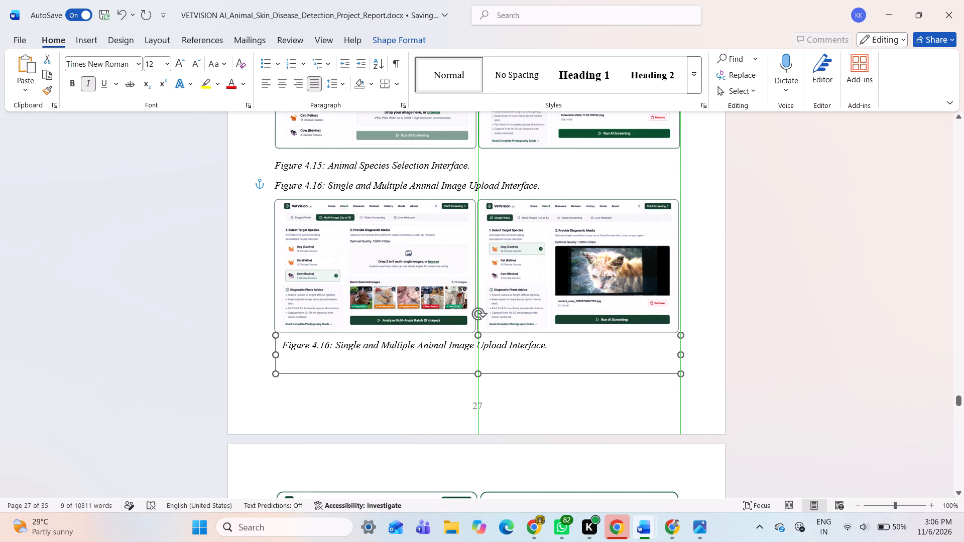
left_click_drag(610, 374, 609, 379)
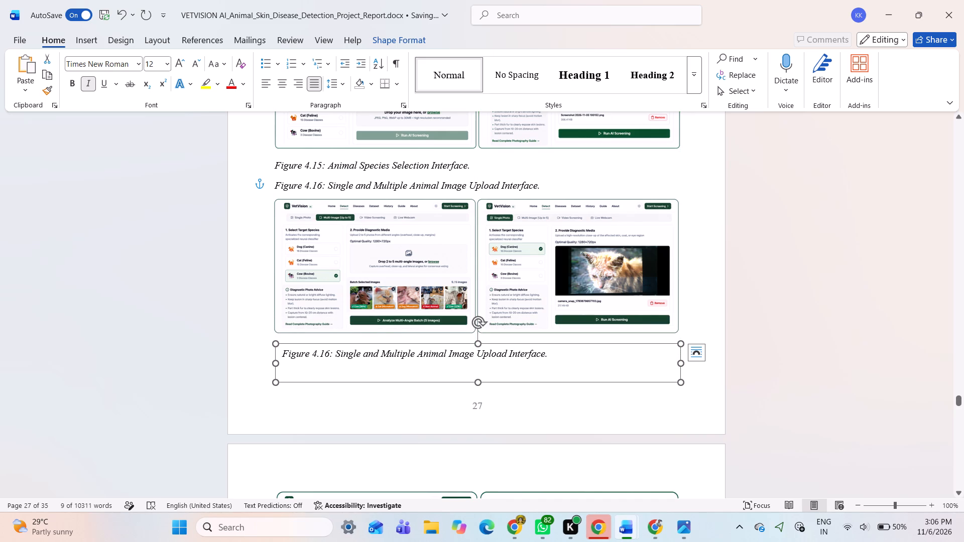
Delete the original Figure 4.16 caption line between the Figure 4.15 caption and the Figure 4.16 collage.
left_click(617, 420)
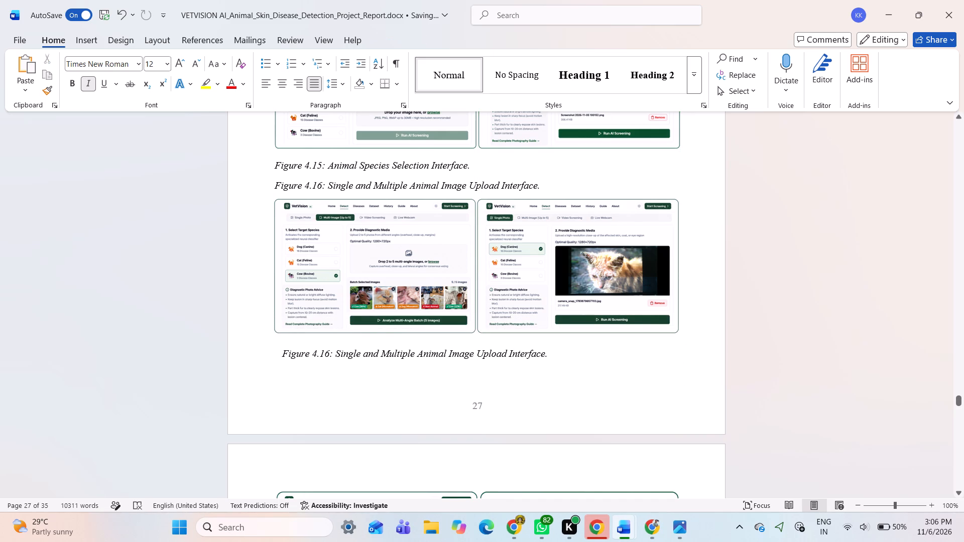
key("BackSpace")
key("BackSpace")
key("BackSpace")
key("BackSpace")
key("BackSpace")
key("BackSpace")
key("BackSpace")
key("BackSpace")
key("BackSpace")
key("BackSpace")
key("BackSpace")
key("BackSpace")
key("BackSpace")
key("BackSpace")
key("BackSpace")
key("BackSpace")
key("BackSpace")
key("BackSpace")
key("BackSpace")
key("BackSpace")
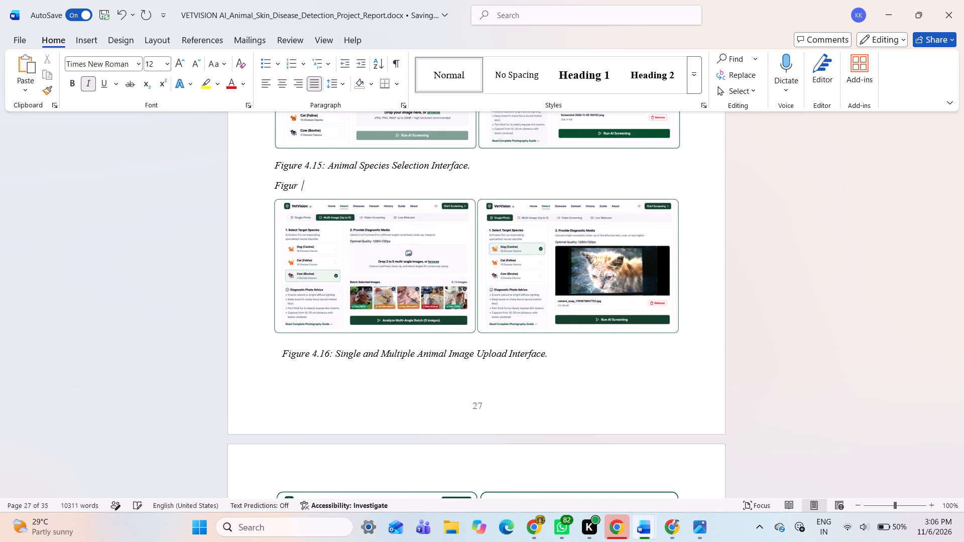
key("BackSpace")
key("BackSpace")
key("BackSpace")
key("BackSpace")
key("BackSpace")
key("BackSpace")
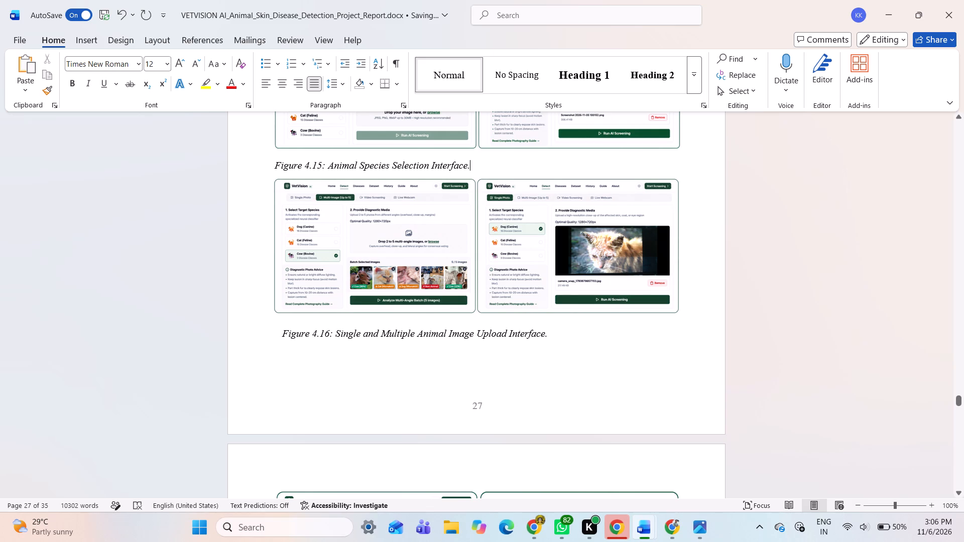
Insert a blank line between the Figure 4.15 caption and the Figure 4.16 collage.
key("Return")
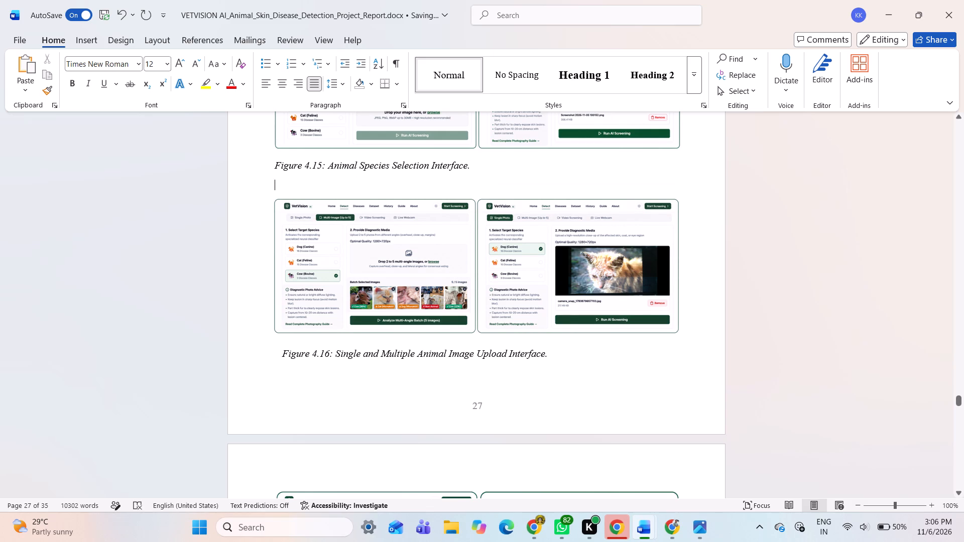
Nudge the Figure 4.16 caption text box slightly left towards the collage's left edge.
left_click(343, 356)
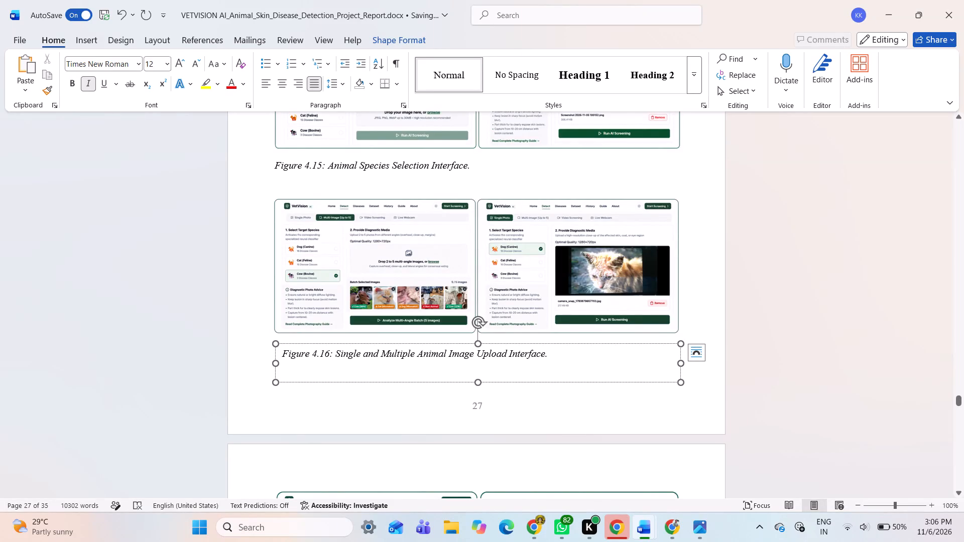
left_click(327, 382)
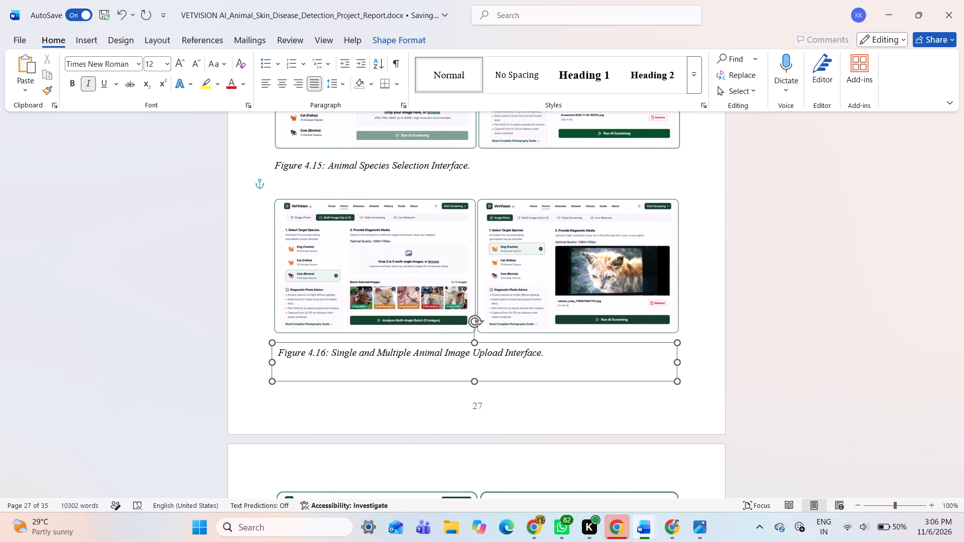
left_click(327, 394)
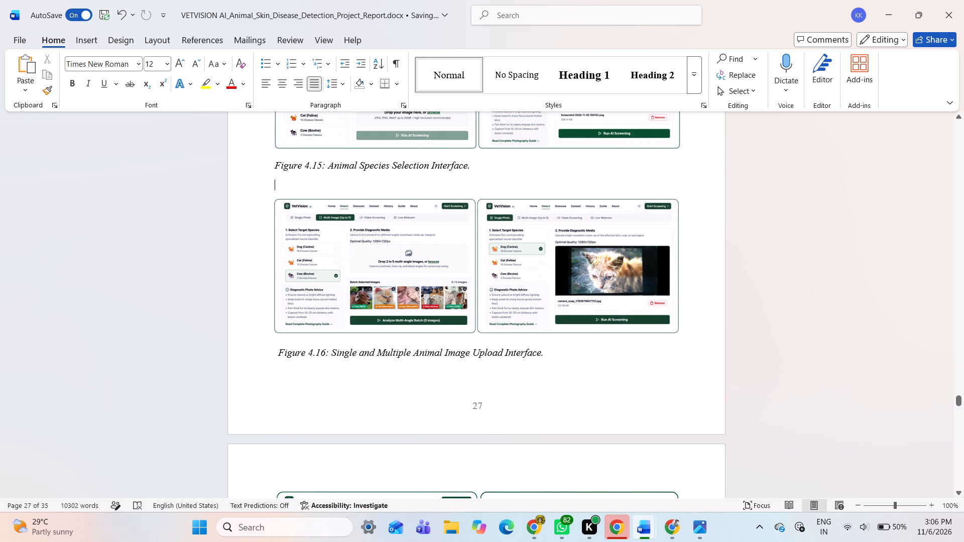
Insert a blank line between the Figure 4.14 caption and the Figure 4.15 collage.
scroll(508, 285, "up", 2)
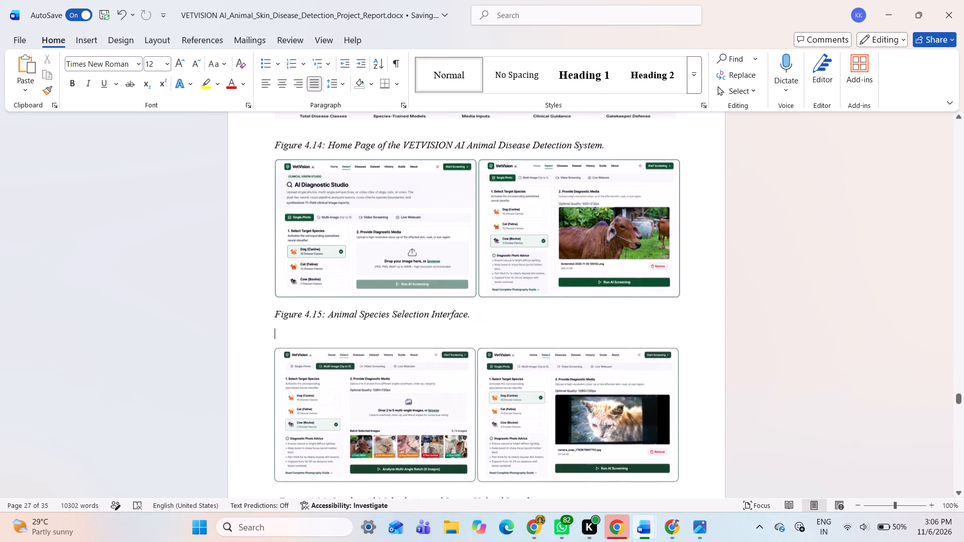
scroll(508, 285, "up", 1)
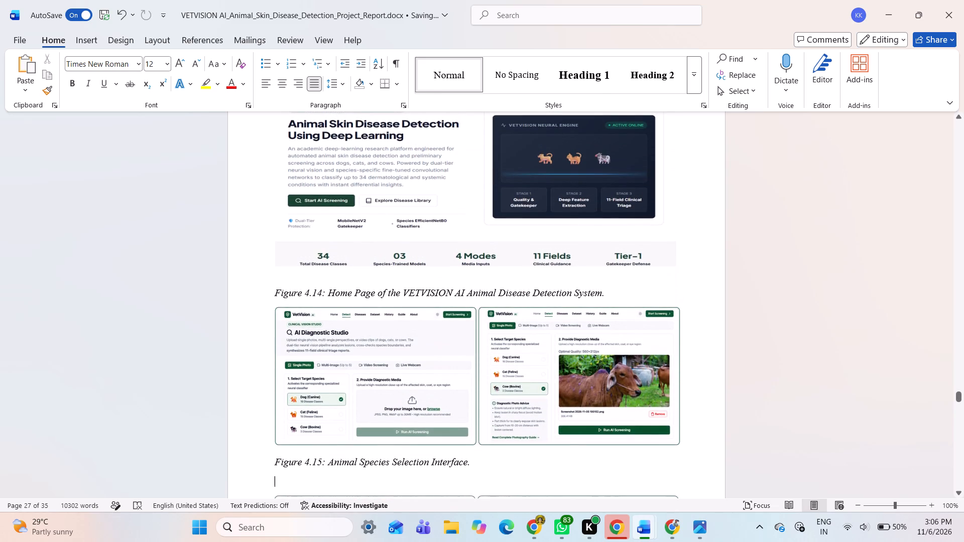
left_click(617, 288)
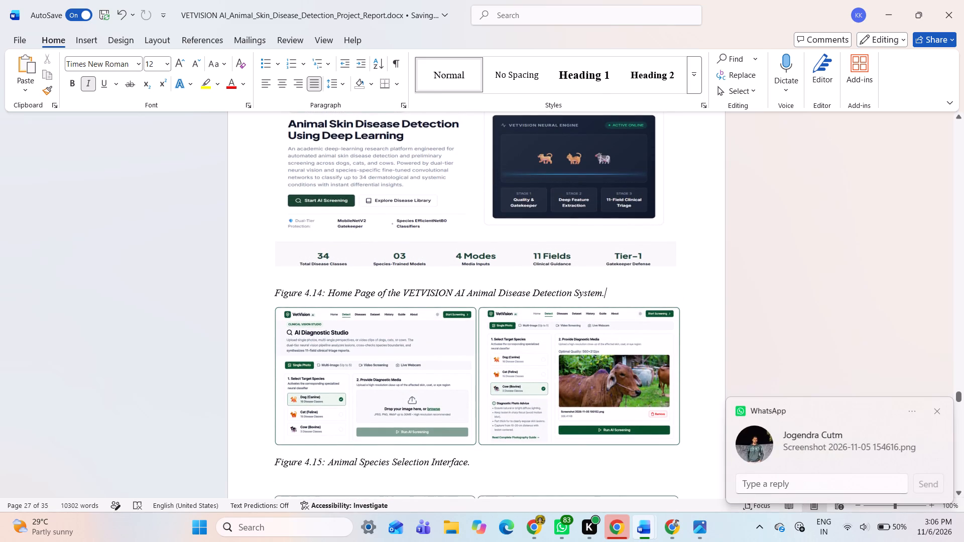
key("Return")
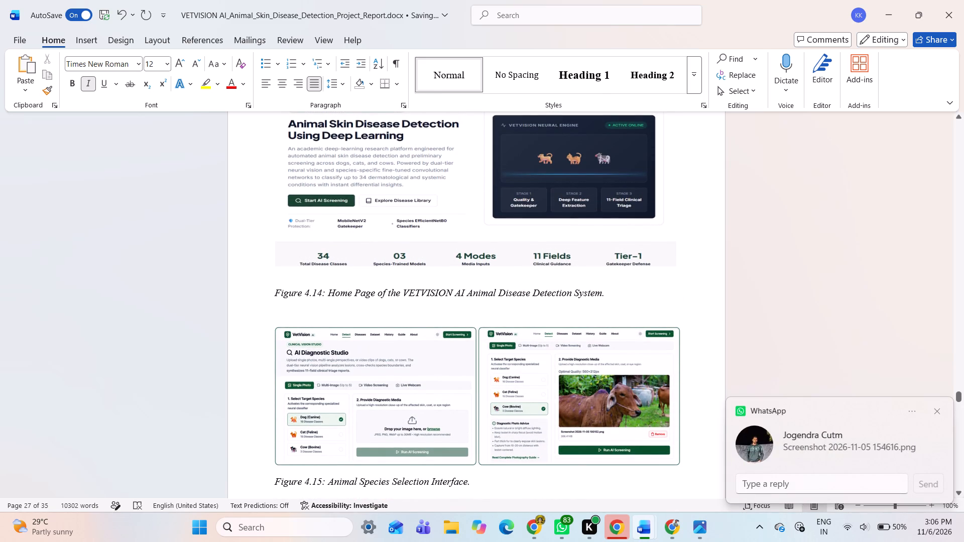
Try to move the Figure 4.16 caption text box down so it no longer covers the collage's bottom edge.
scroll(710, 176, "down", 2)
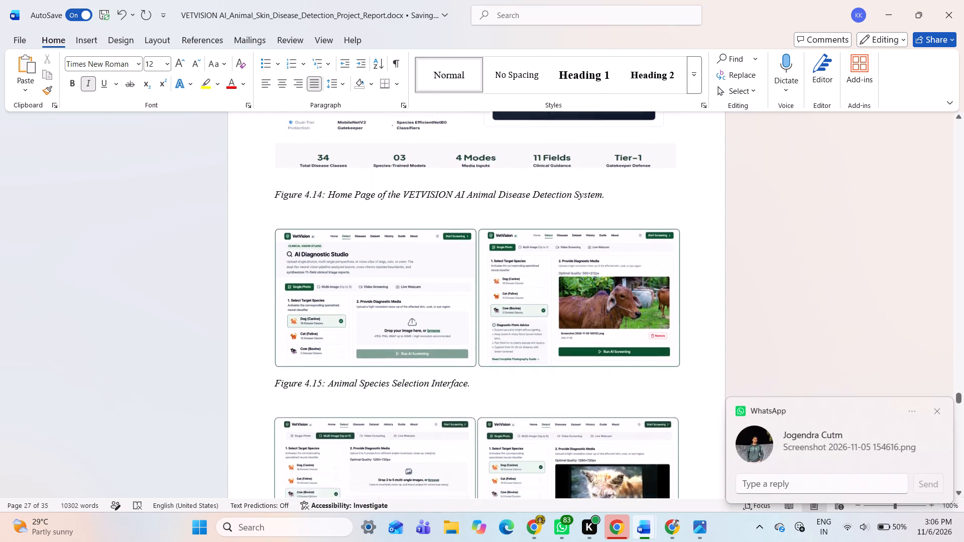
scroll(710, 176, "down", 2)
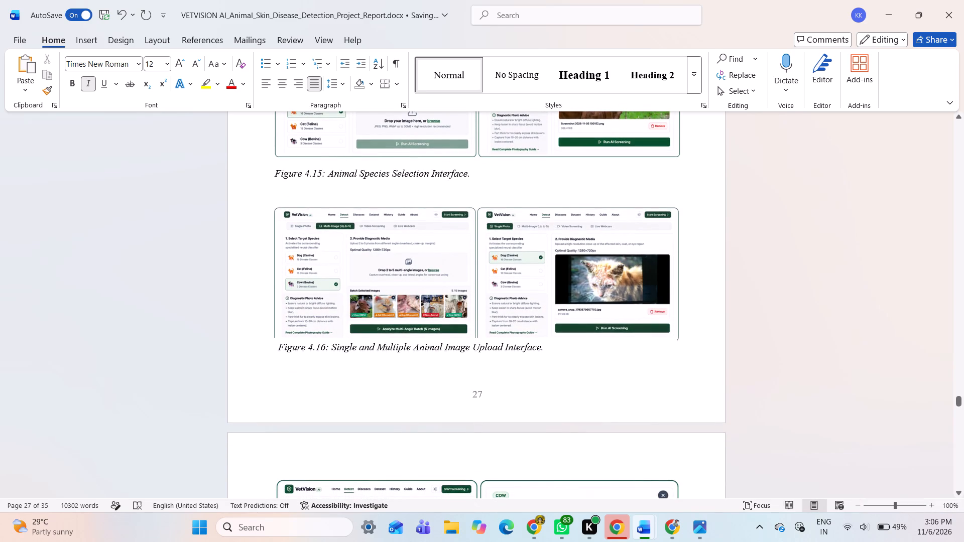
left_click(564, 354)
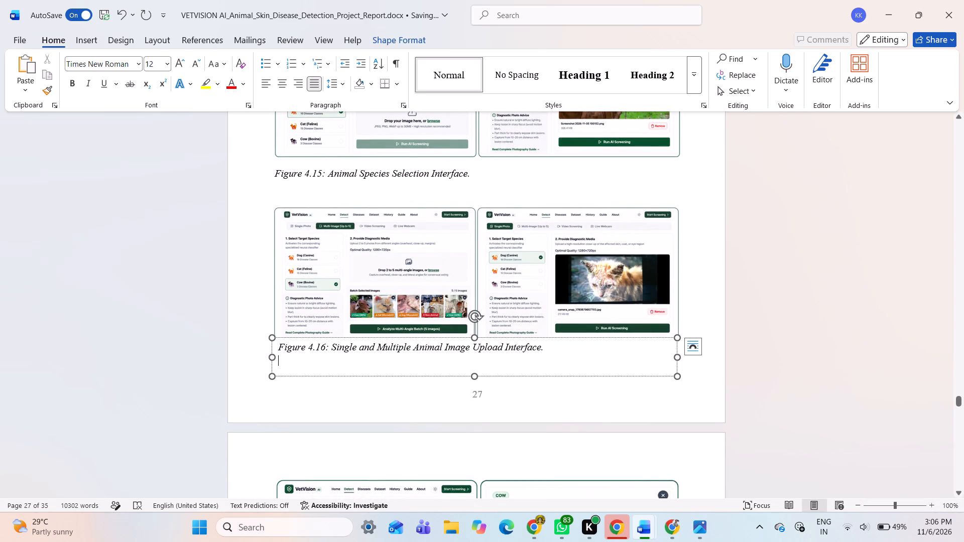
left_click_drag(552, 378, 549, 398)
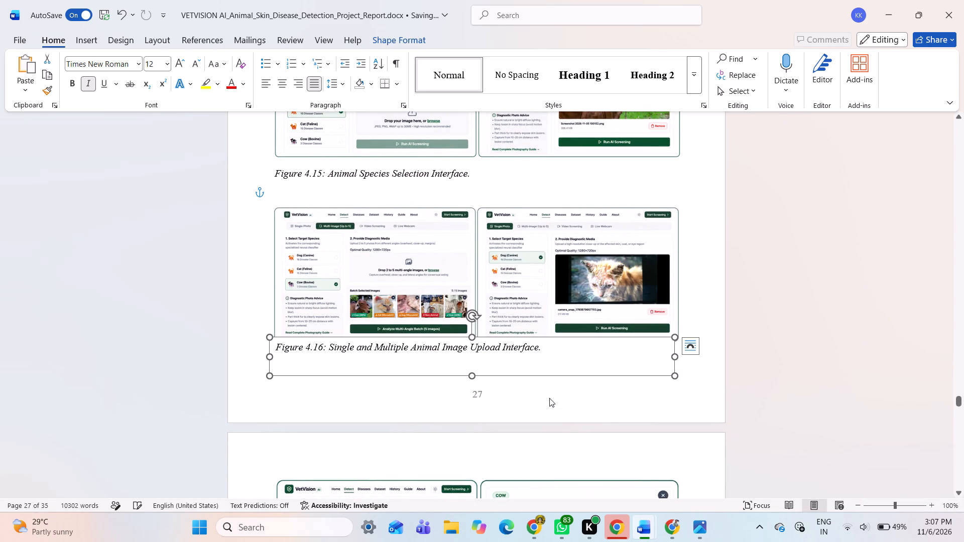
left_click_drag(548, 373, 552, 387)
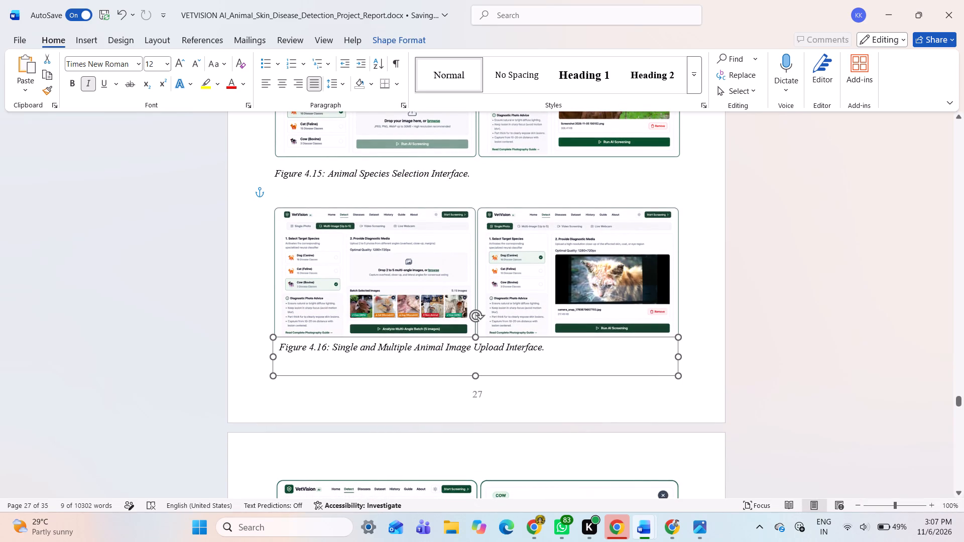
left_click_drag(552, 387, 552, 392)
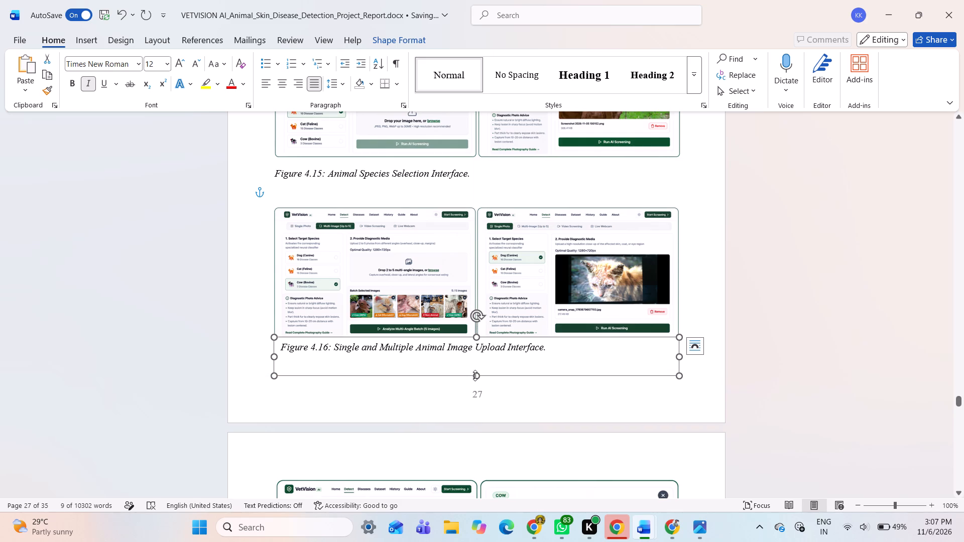
Reduce the height of the Figure 4.16 caption text box to fit its single line of text.
left_click_drag(476, 376, 476, 355)
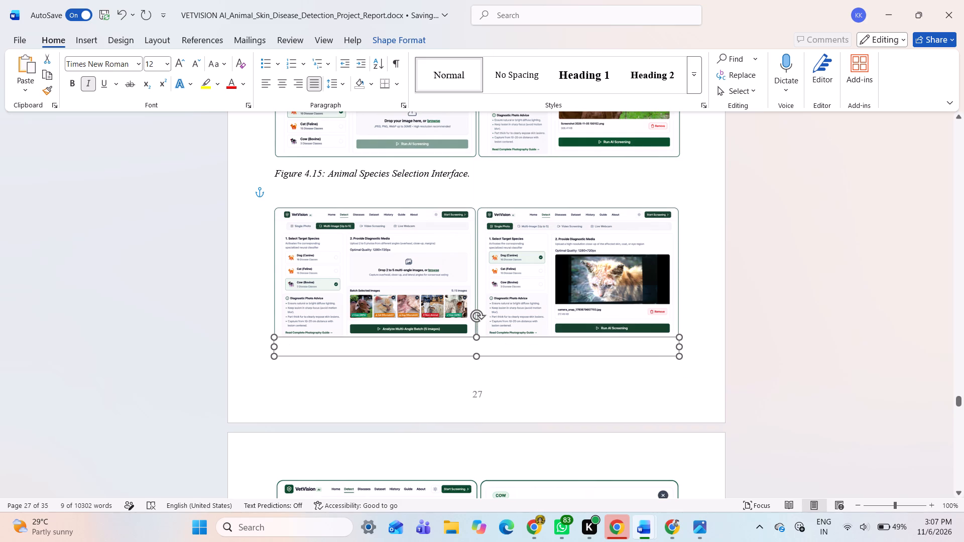
left_click_drag(476, 355, 476, 361)
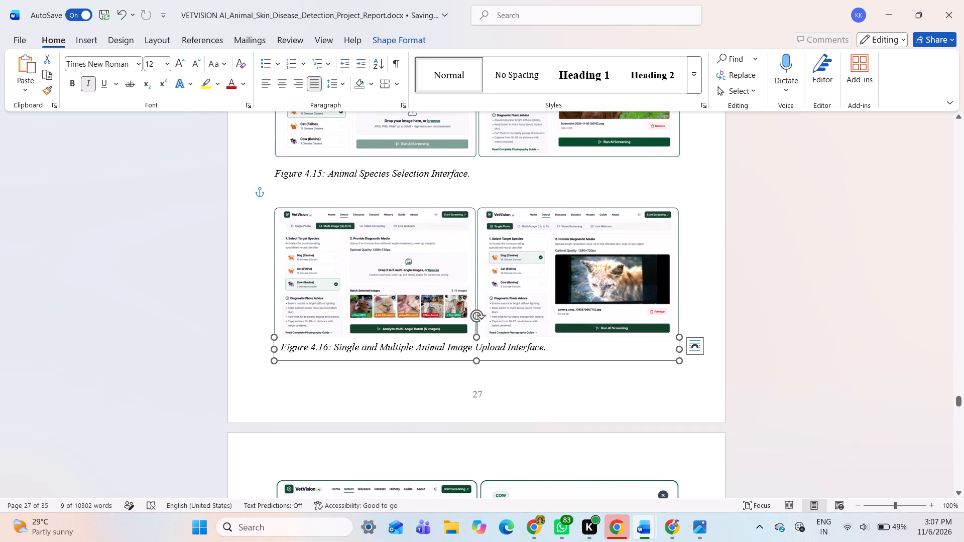
Move the shortened Figure 4.16 caption text box down until it sits clear below the collage, above the page number.
left_click_drag(462, 359, 462, 369)
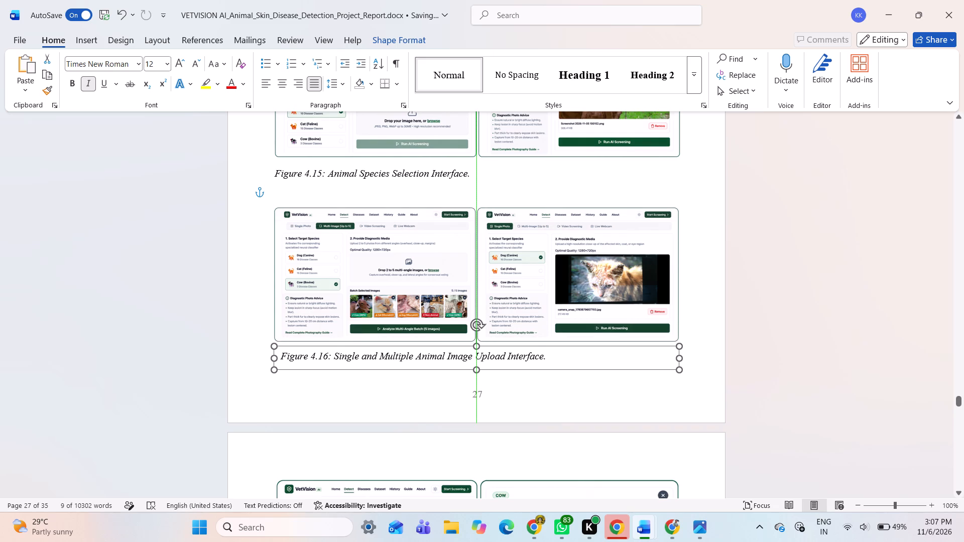
left_click_drag(462, 369, 463, 370)
left_click(512, 390)
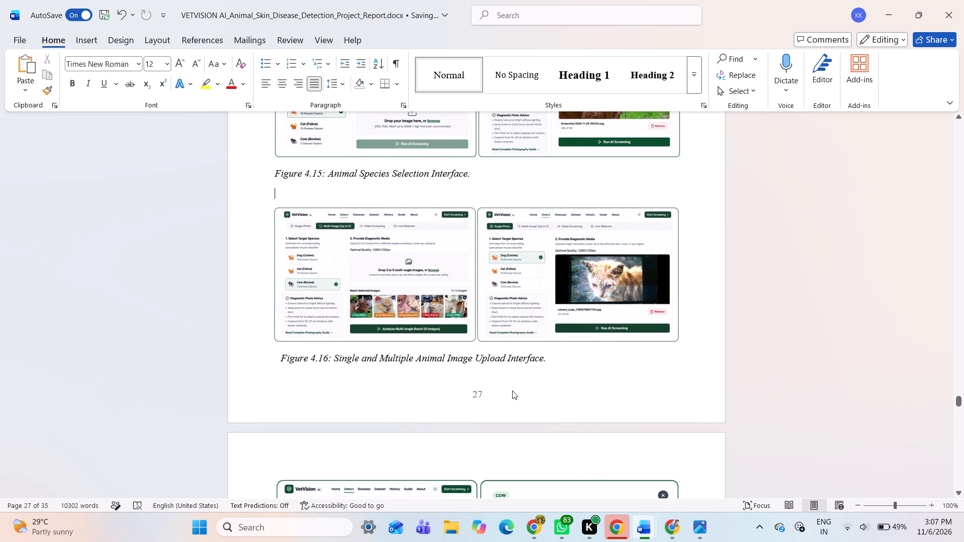
Nudge the Figure 4.16 caption text box slightly left so its text lines up with the collage's left edge.
scroll(562, 381, "down", 1)
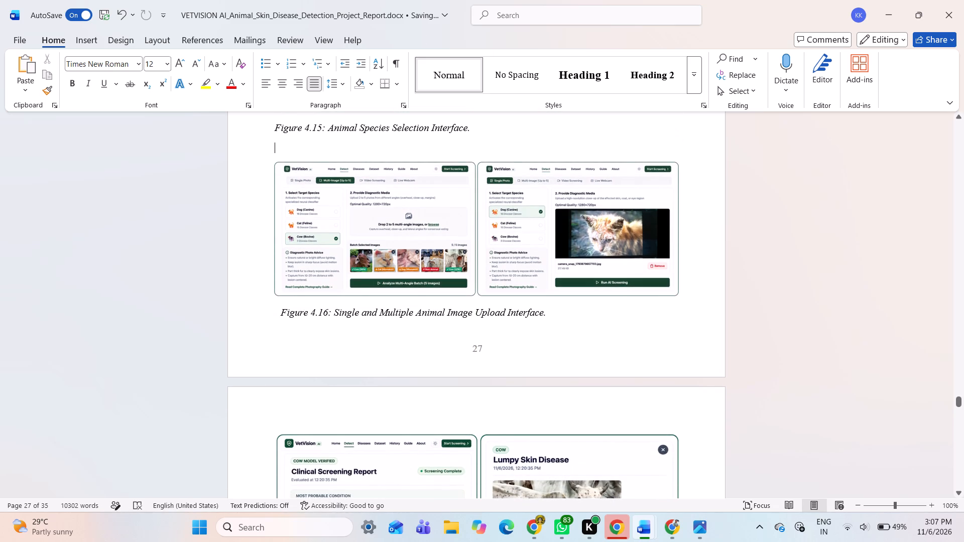
left_click(466, 317)
left_click(445, 327)
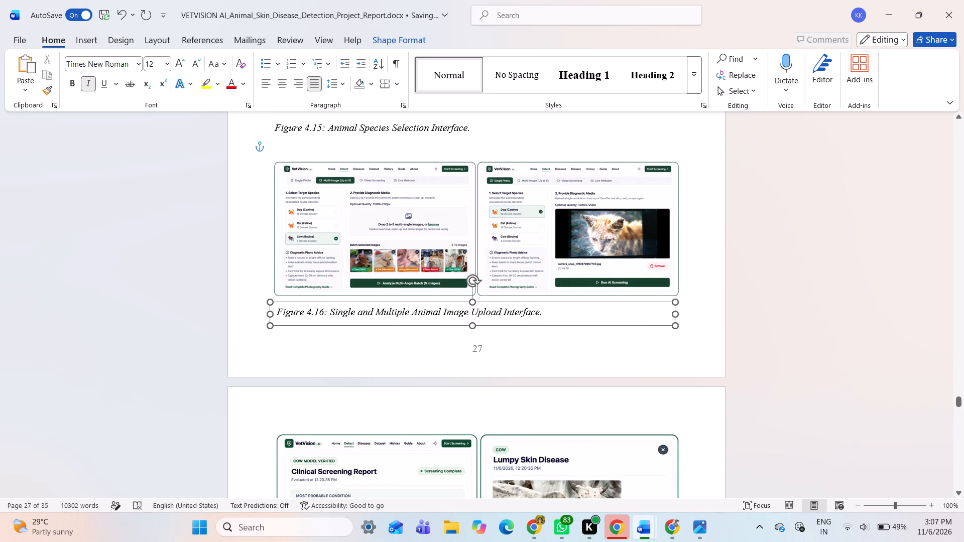
left_click(421, 360)
Start a new paragraph at the beginning of the Figure 4.17 caption, separating it from the disease prediction collage above.
scroll(599, 360, "down", 1)
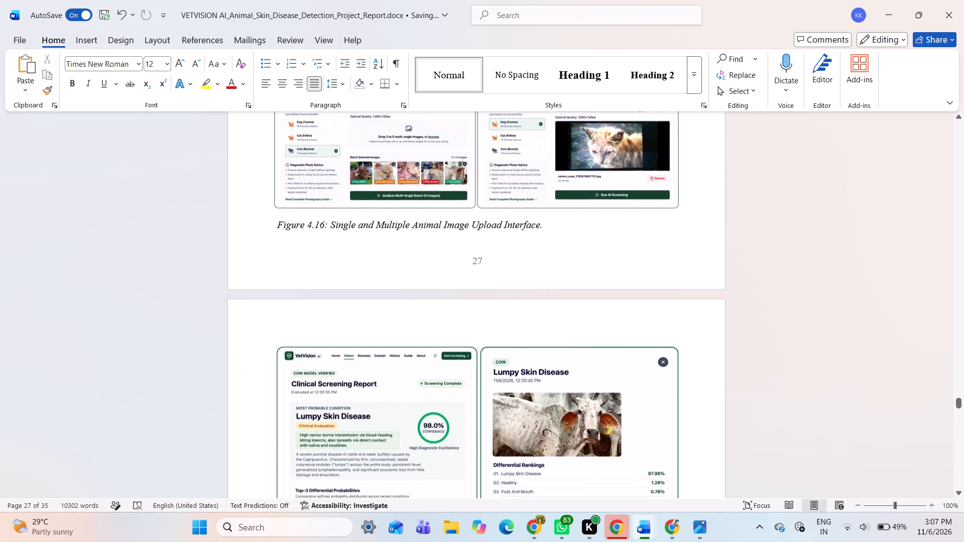
scroll(599, 360, "down", 1)
left_click(570, 321)
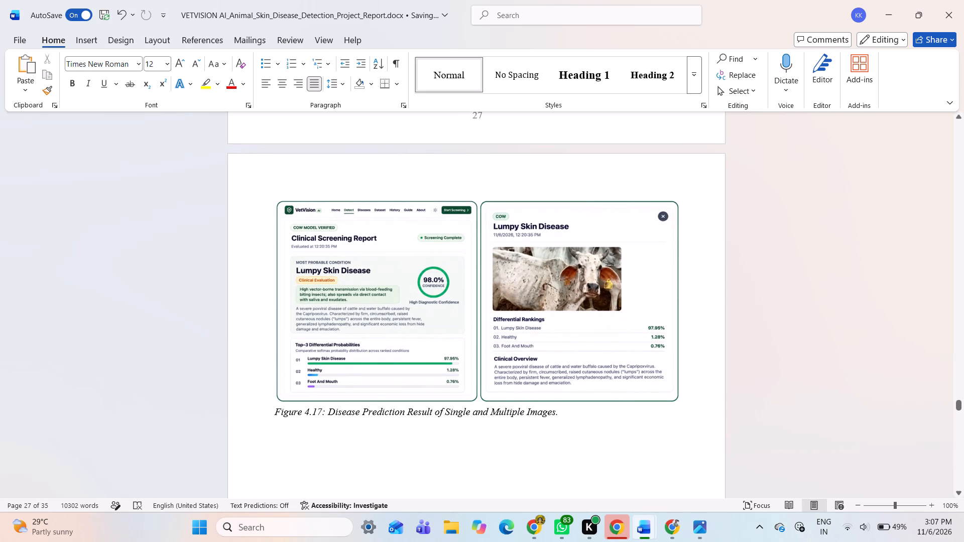
left_click_drag(558, 333, 547, 334)
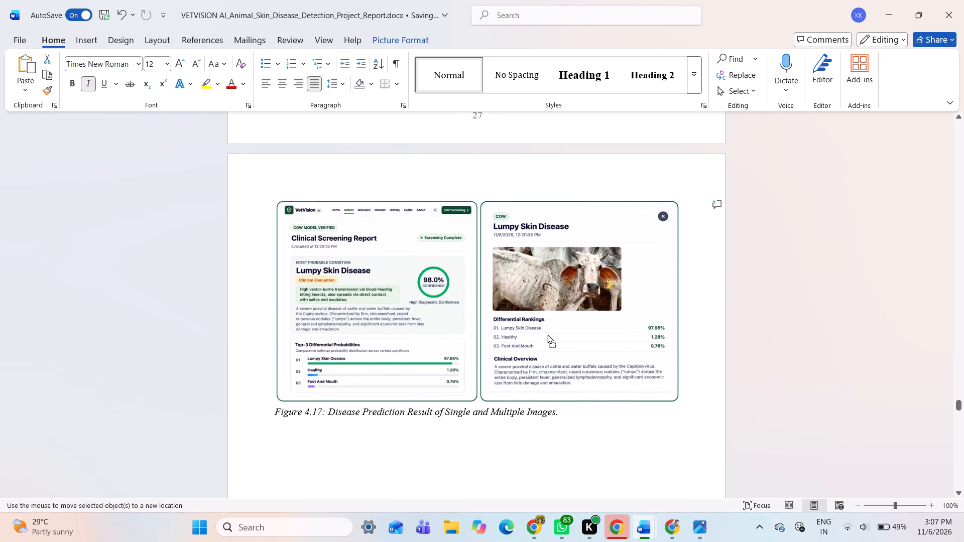
left_click_drag(547, 334, 545, 334)
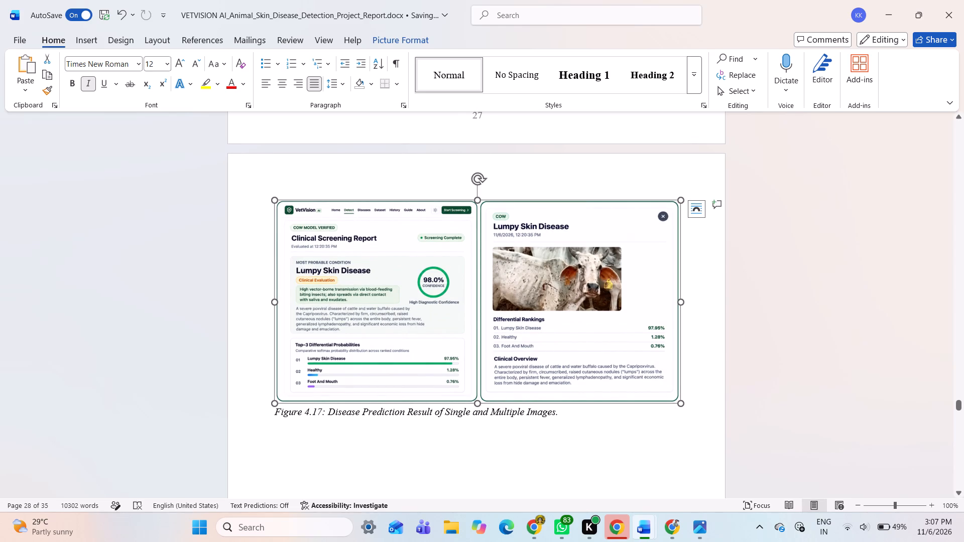
scroll(343, 414, "down", 1)
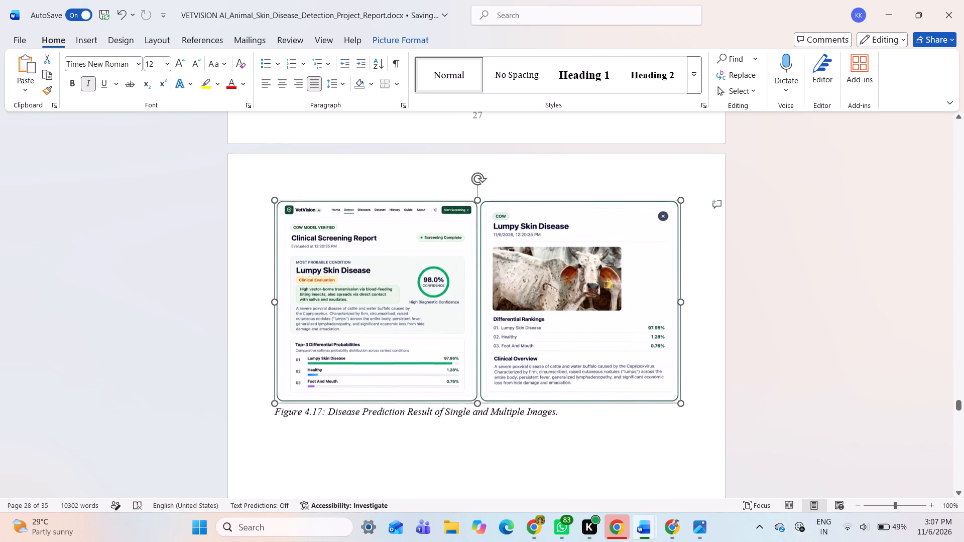
scroll(343, 414, "down", 1)
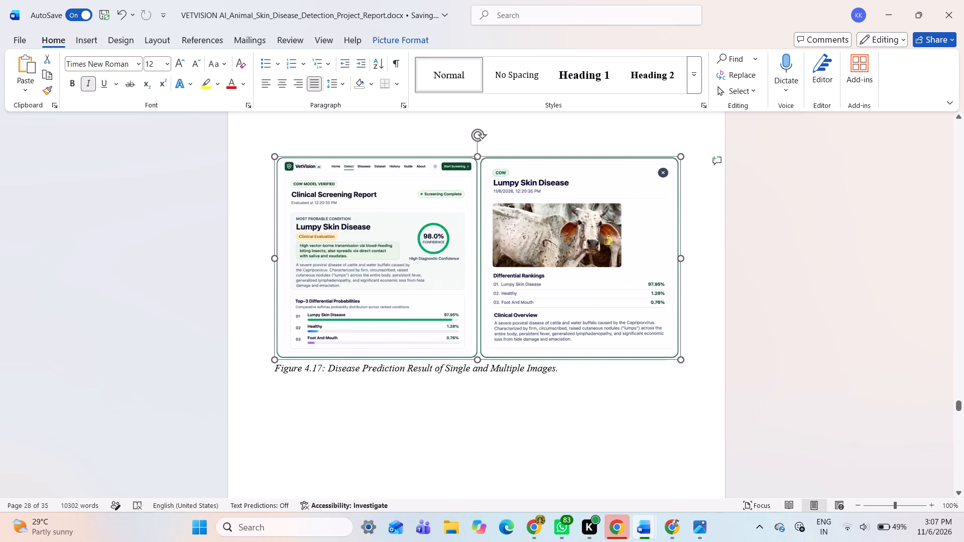
left_click(277, 367)
key("Return")
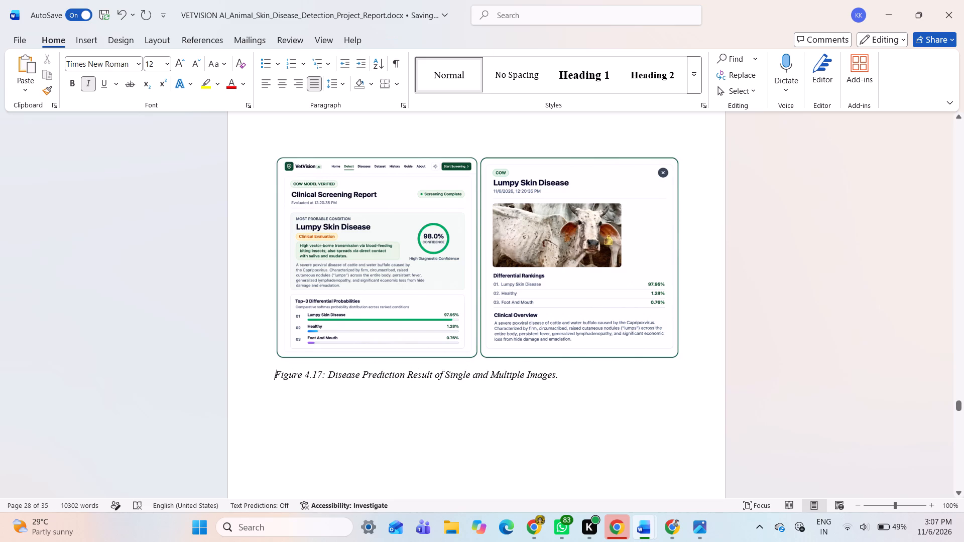
Set the text wrapping of the Figure 4.18 screening history collage on page 29 to In Front of Text.
scroll(419, 424, "down", 5)
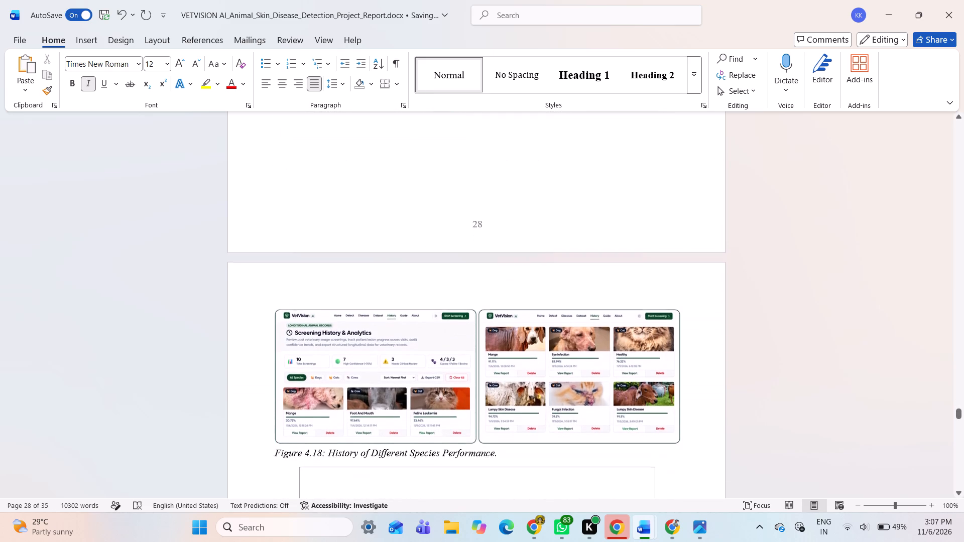
left_click(436, 312)
left_click_drag(443, 313, 445, 310)
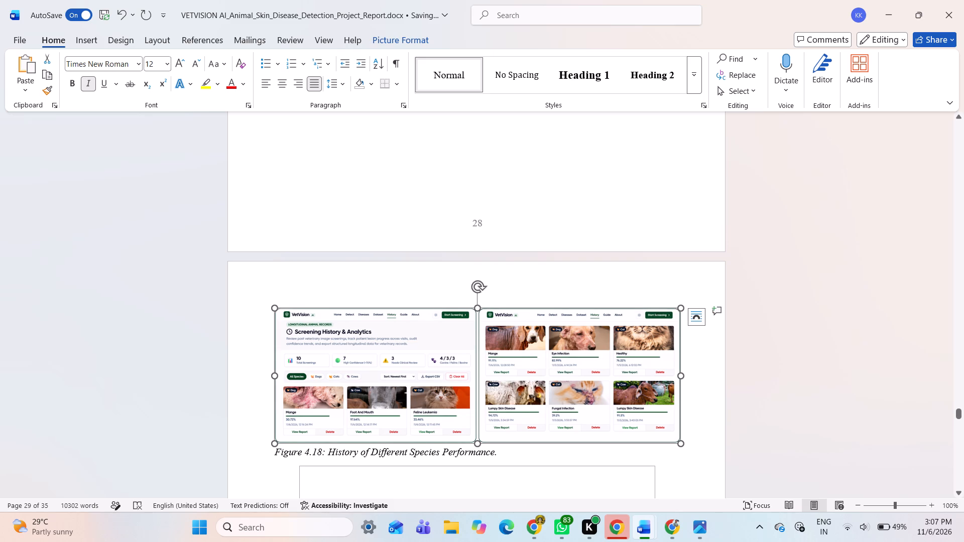
left_click_drag(445, 310, 363, 303)
left_click(700, 319)
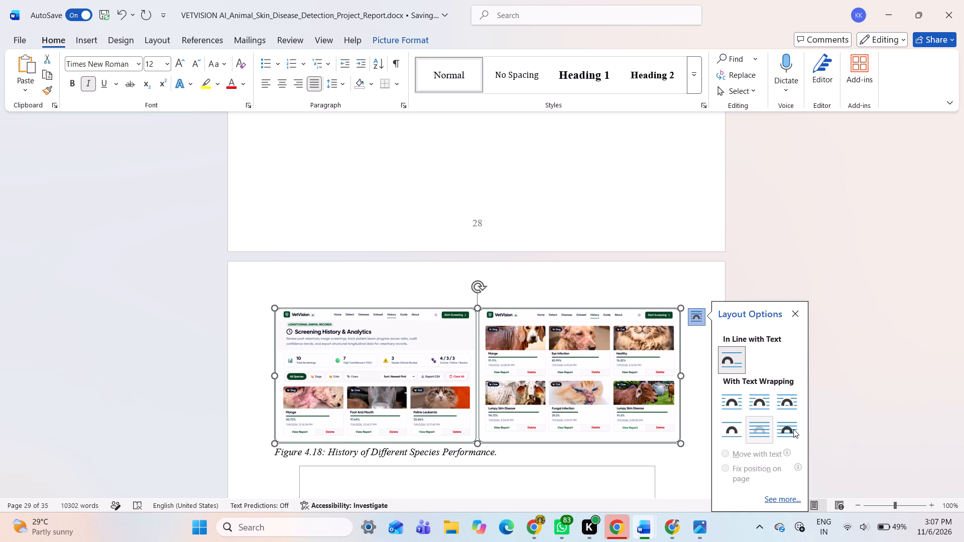
left_click(793, 429)
Move the Figure 4.18 screening history collage up to page 28, directly below the Figure 4.17 caption and aligned with the collage above.
left_click_drag(537, 354, 538, 298)
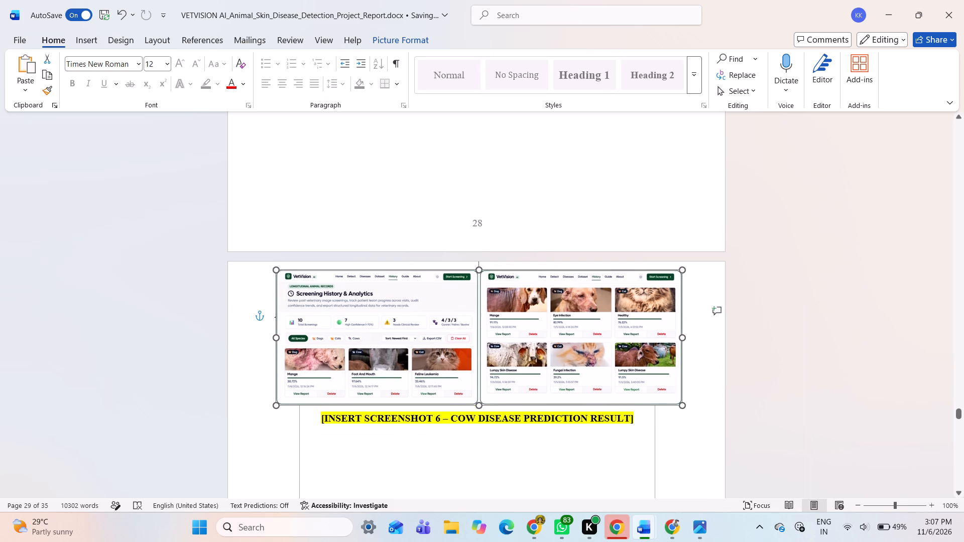
left_click_drag(538, 298, 535, 184)
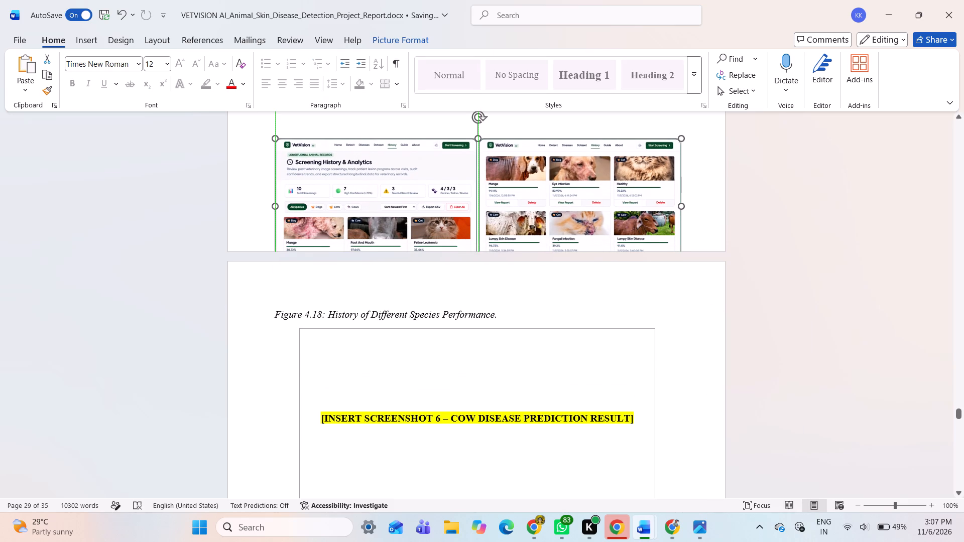
left_click_drag(535, 184, 539, 178)
scroll(500, 313, "up", 1)
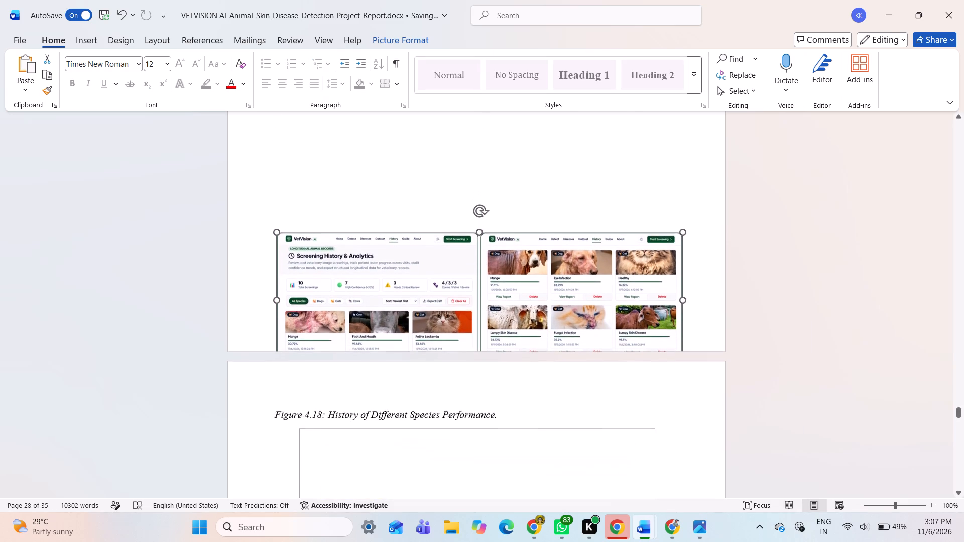
scroll(500, 313, "up", 1)
left_click_drag(467, 348, 469, 203)
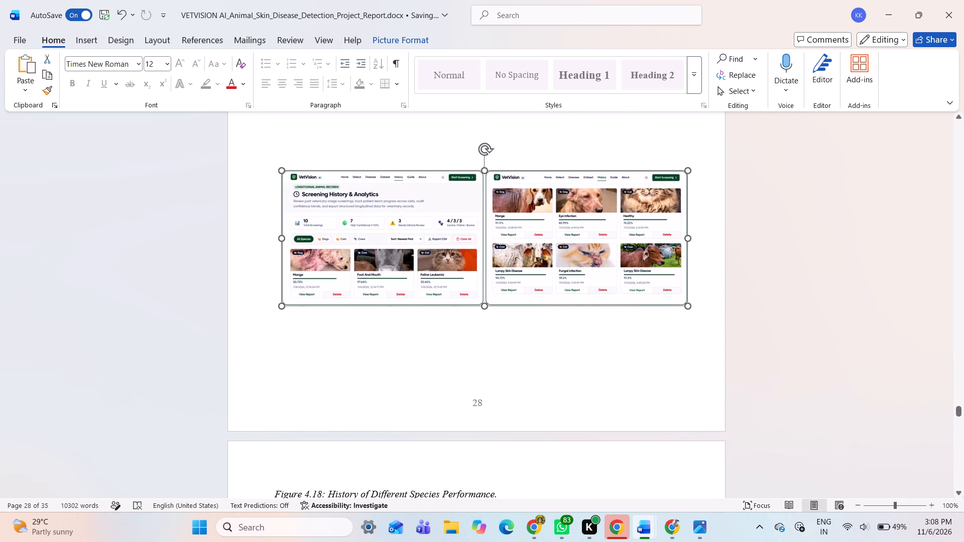
left_click_drag(469, 203, 455, 193)
scroll(510, 316, "up", 2)
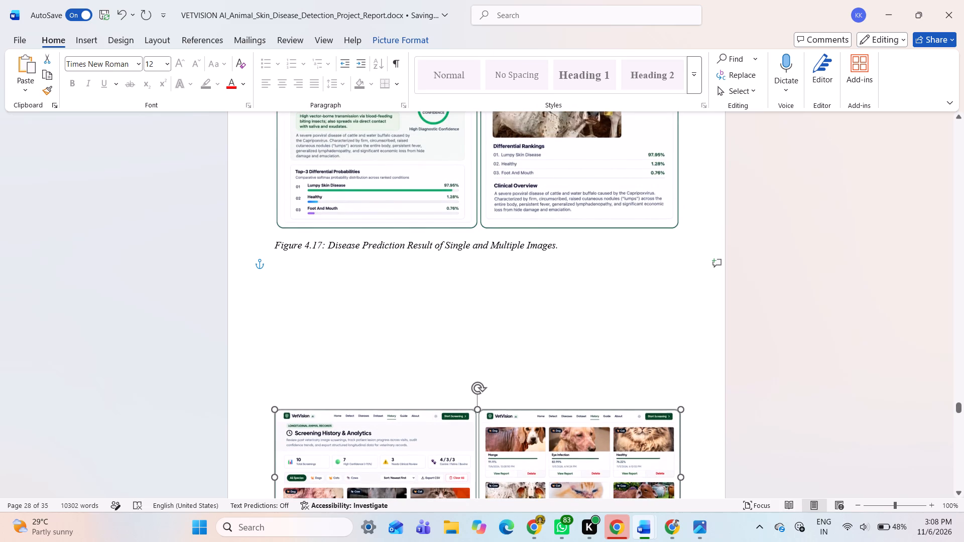
left_click_drag(473, 421, 480, 289)
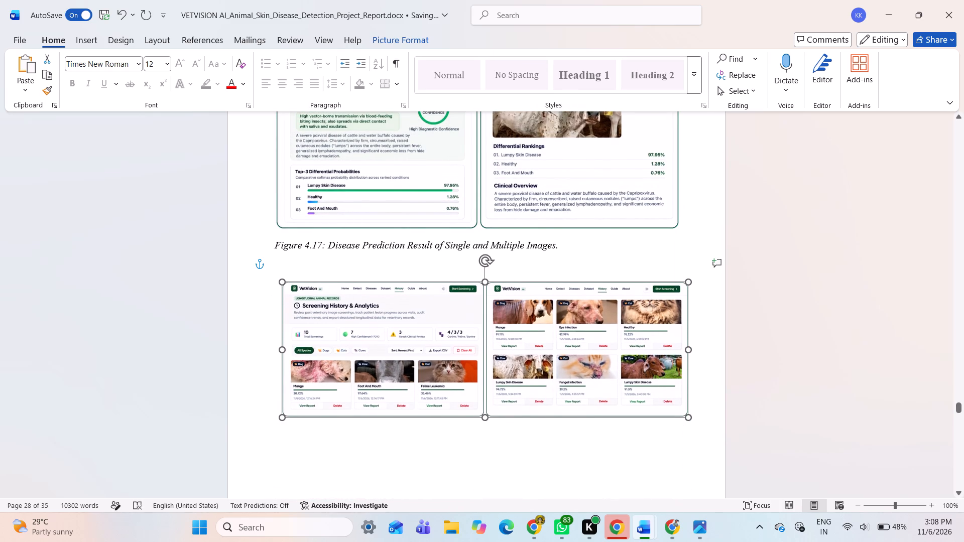
left_click_drag(480, 289, 474, 267)
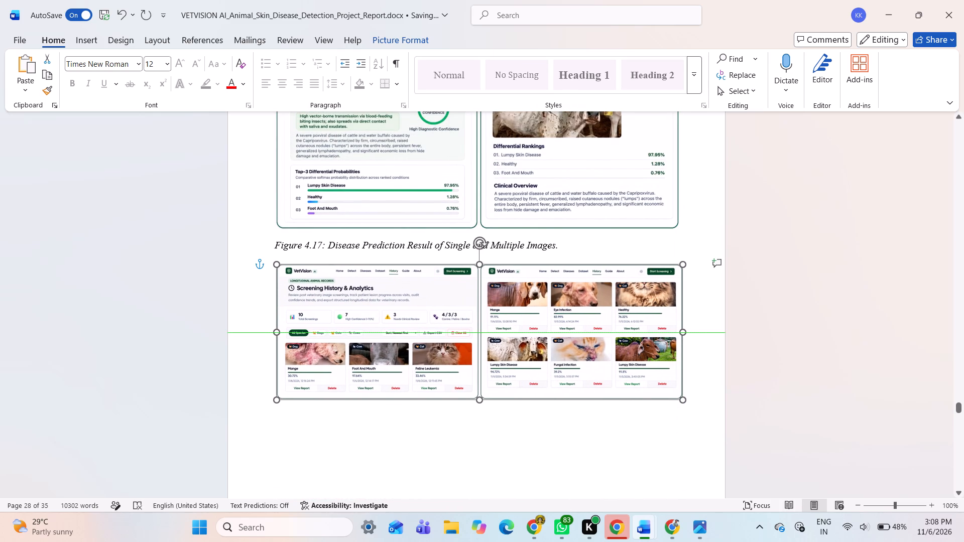
left_click_drag(474, 267, 474, 266)
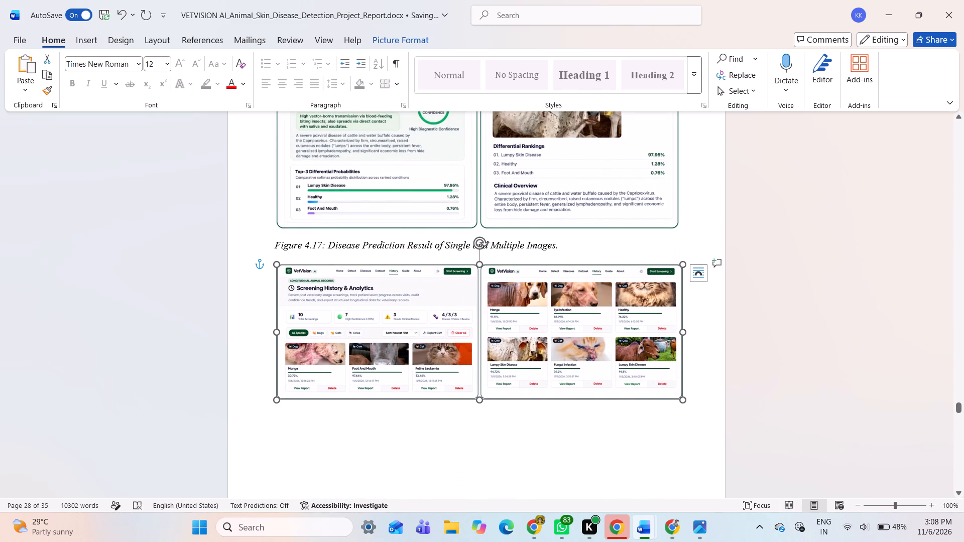
left_click(328, 430)
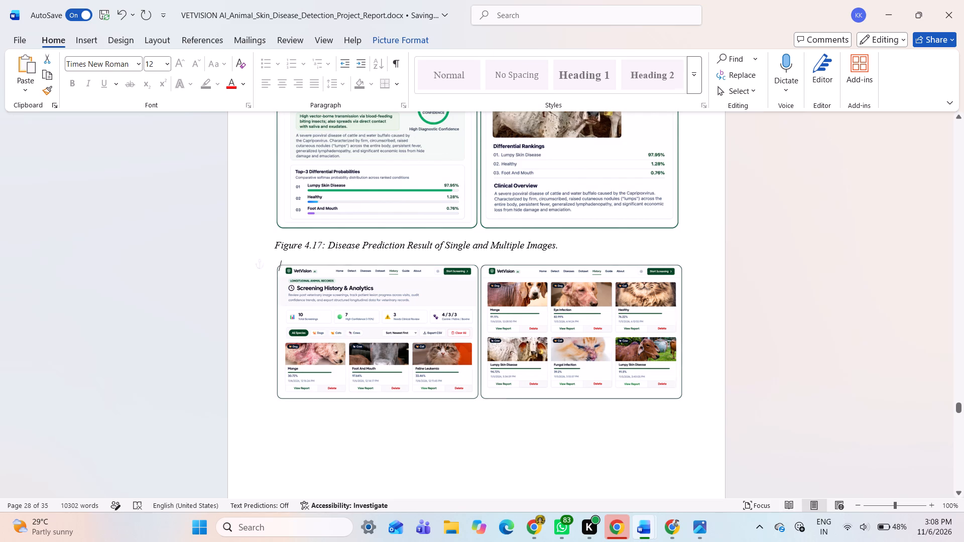
Remove the break before the Figure 4.18 caption on page 29 to pull it onto page 28 beneath the Figure 4.17 caption.
scroll(328, 430, "down", 4)
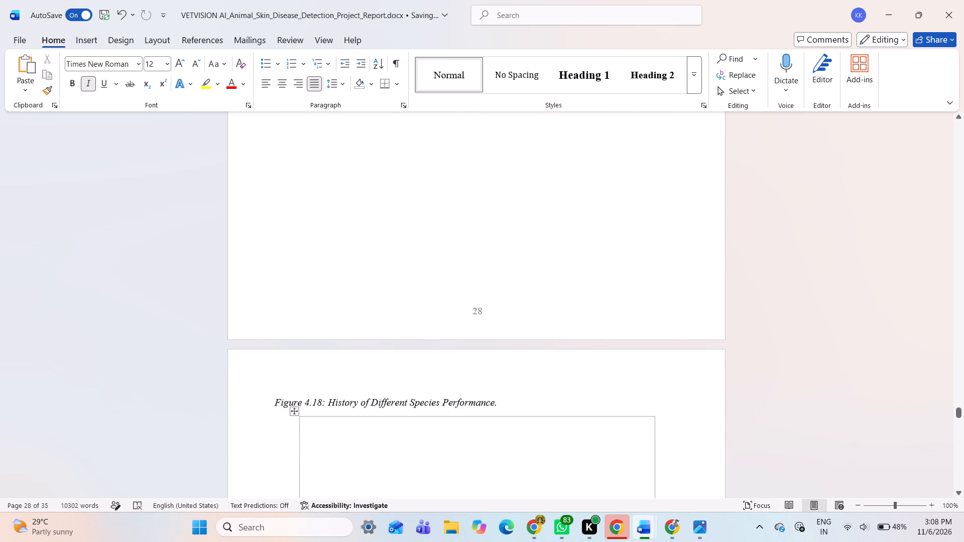
left_click(448, 400)
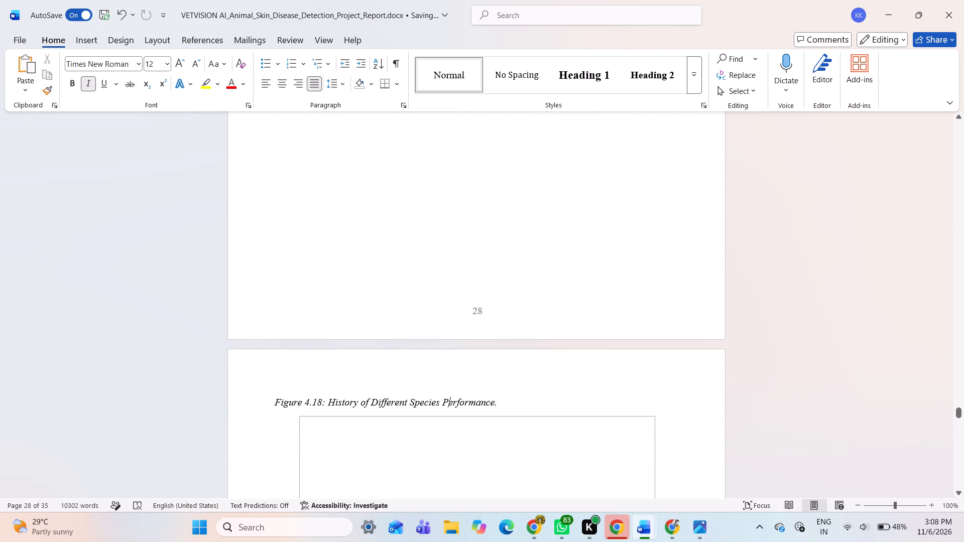
left_click(278, 398)
key("BackSpace")
key("BackSpace")
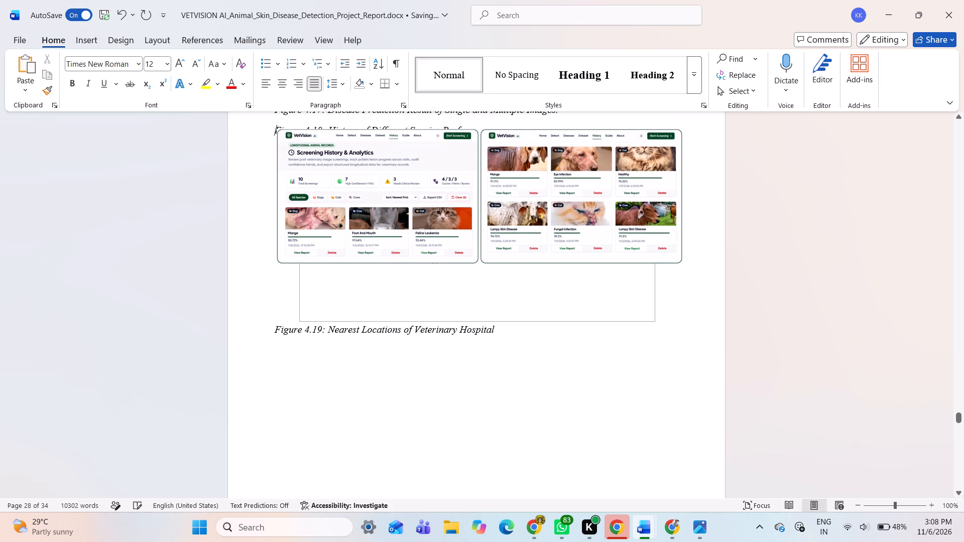
left_click(527, 322)
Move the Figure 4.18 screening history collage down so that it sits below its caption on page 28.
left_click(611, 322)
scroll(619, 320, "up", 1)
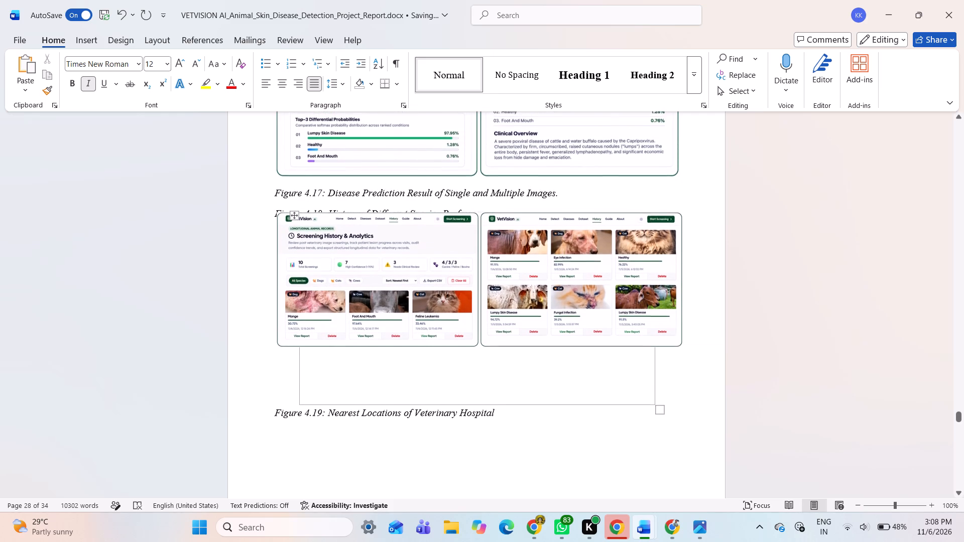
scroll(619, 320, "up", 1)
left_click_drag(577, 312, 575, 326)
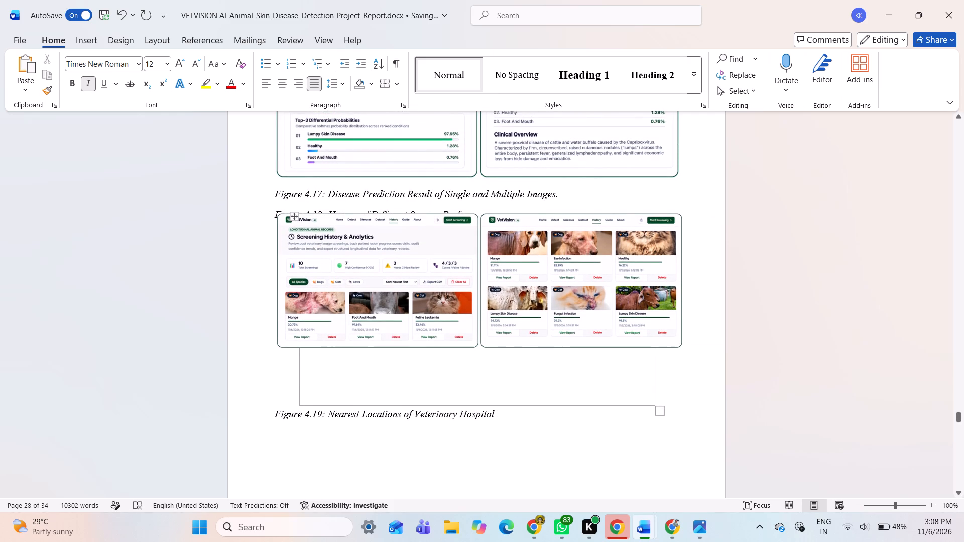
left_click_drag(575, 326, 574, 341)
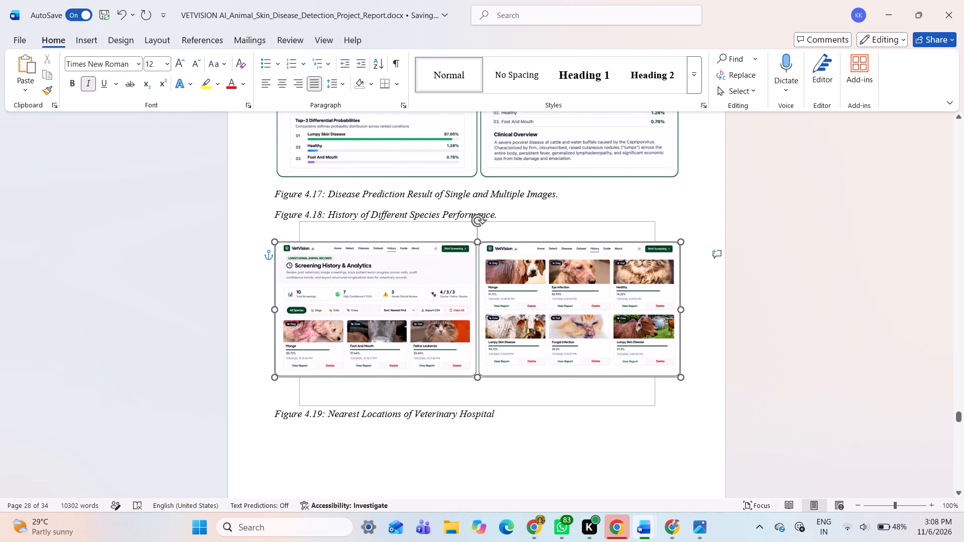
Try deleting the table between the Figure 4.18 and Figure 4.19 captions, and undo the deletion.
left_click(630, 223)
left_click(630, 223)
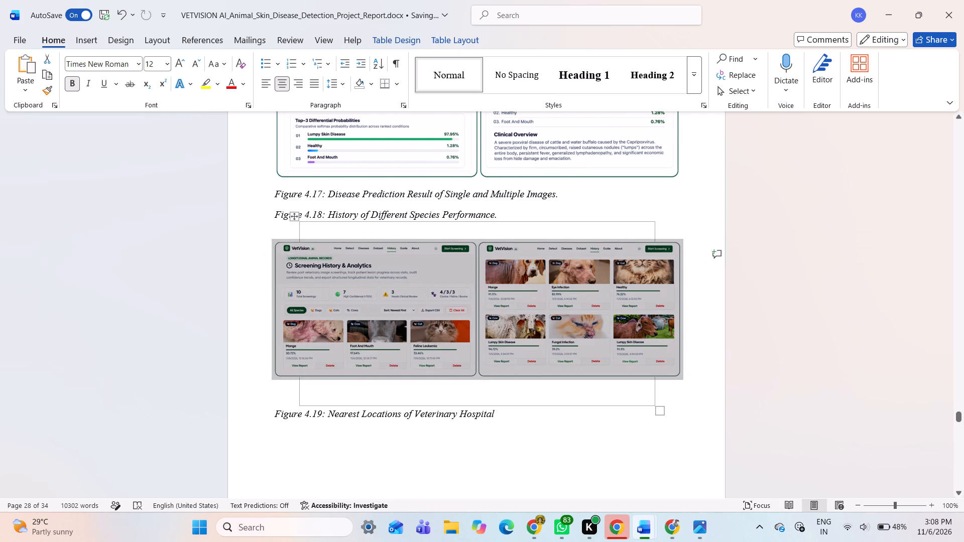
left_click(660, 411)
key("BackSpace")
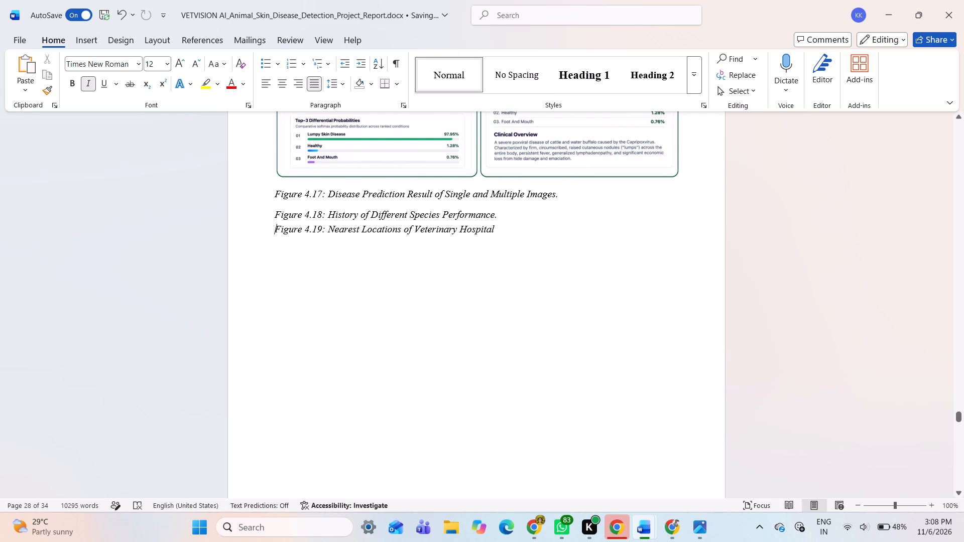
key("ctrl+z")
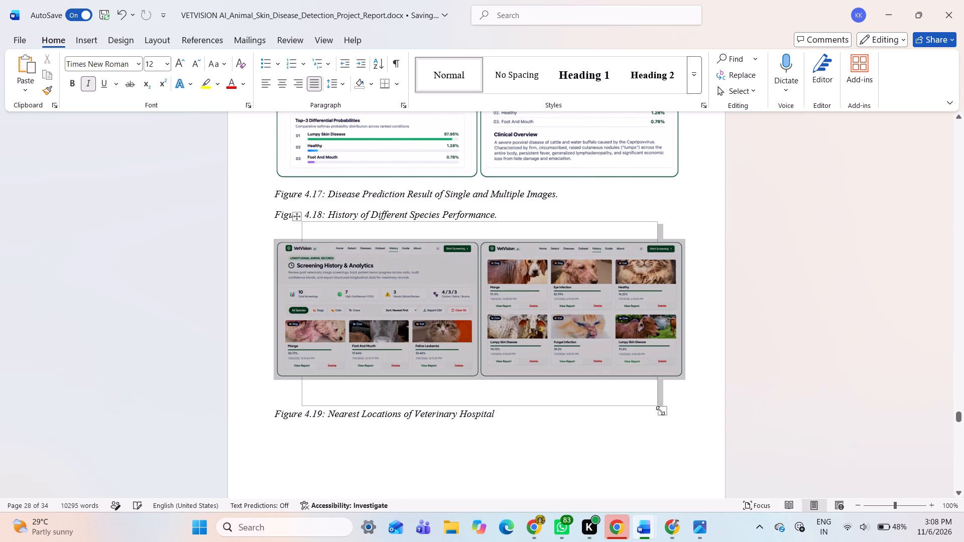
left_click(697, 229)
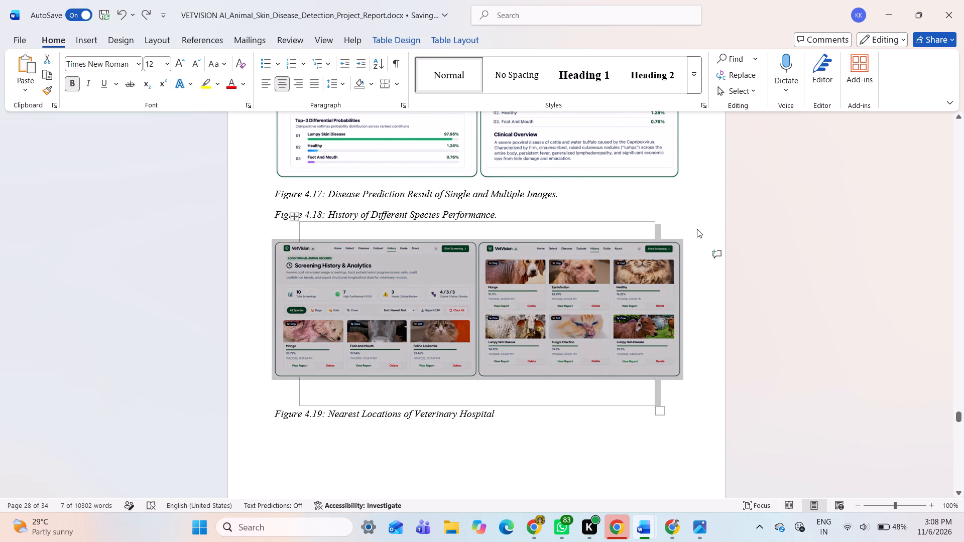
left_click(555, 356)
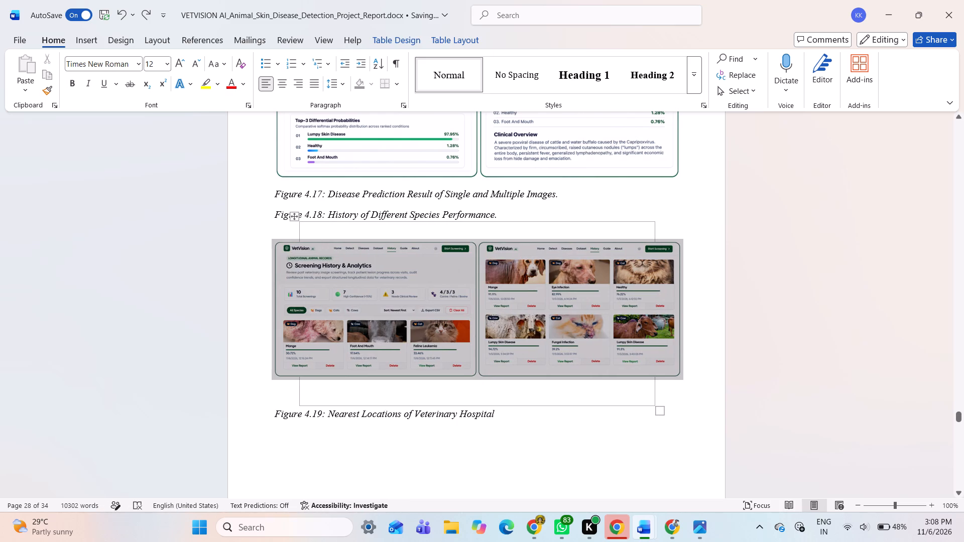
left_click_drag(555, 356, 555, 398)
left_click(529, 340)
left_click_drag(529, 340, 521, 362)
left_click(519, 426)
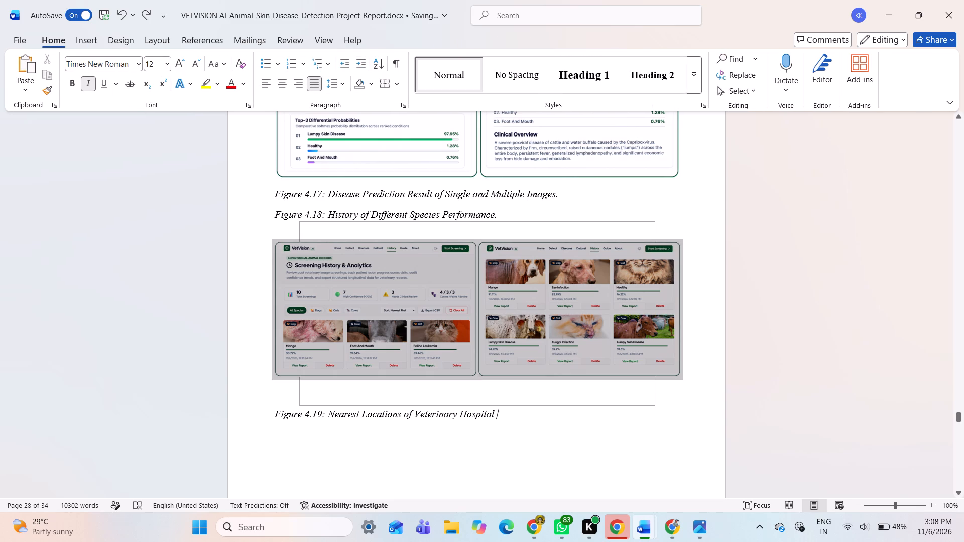
Undo the recent moves of the Figure 4.18 collage and the removal of the break before its caption.
key("ctrl+z")
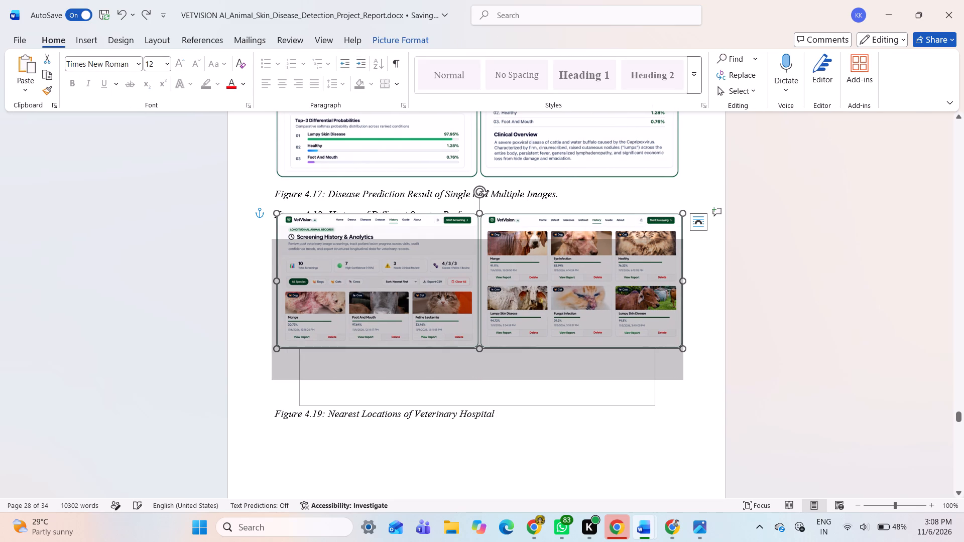
key("ctrl+z")
scroll(519, 426, "up", 2)
left_click(519, 426)
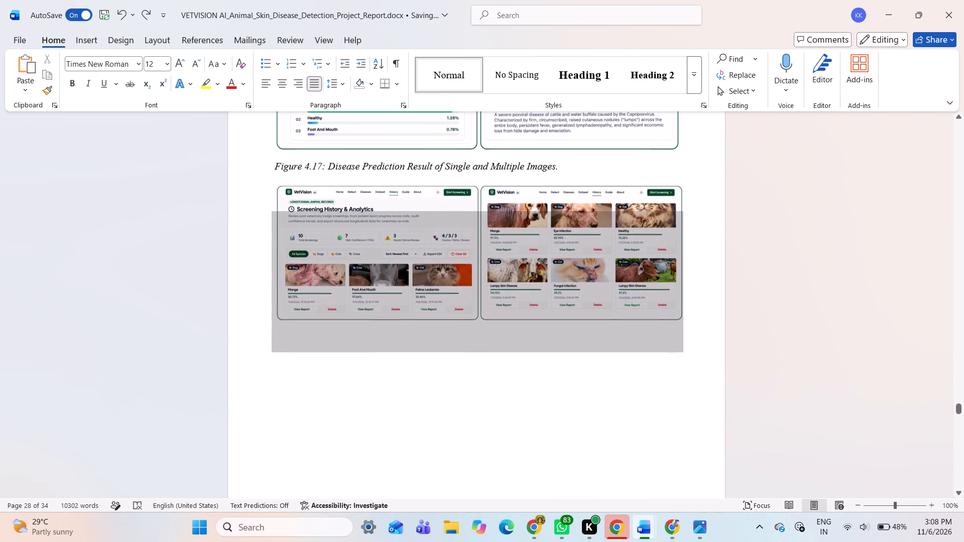
left_click(519, 426)
key("ctrl+z")
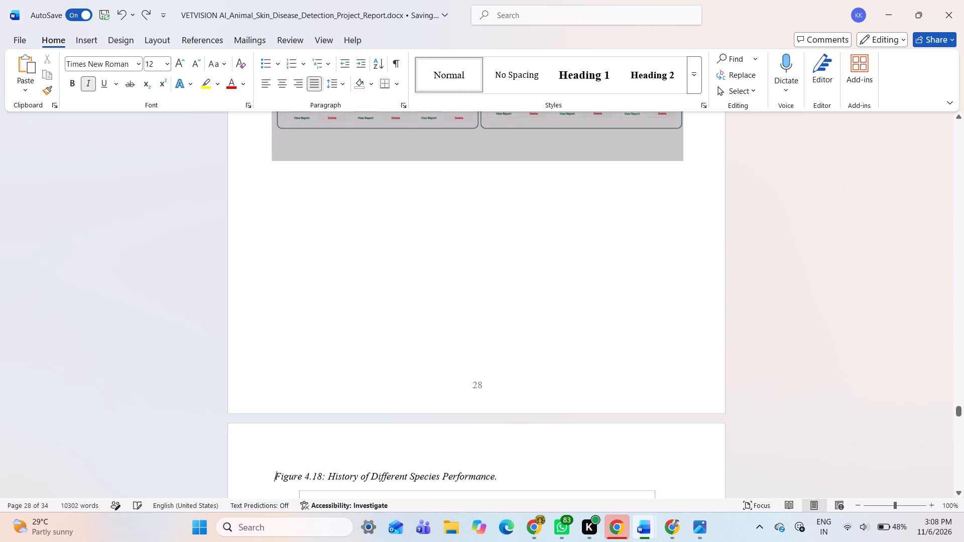
key("ctrl+z")
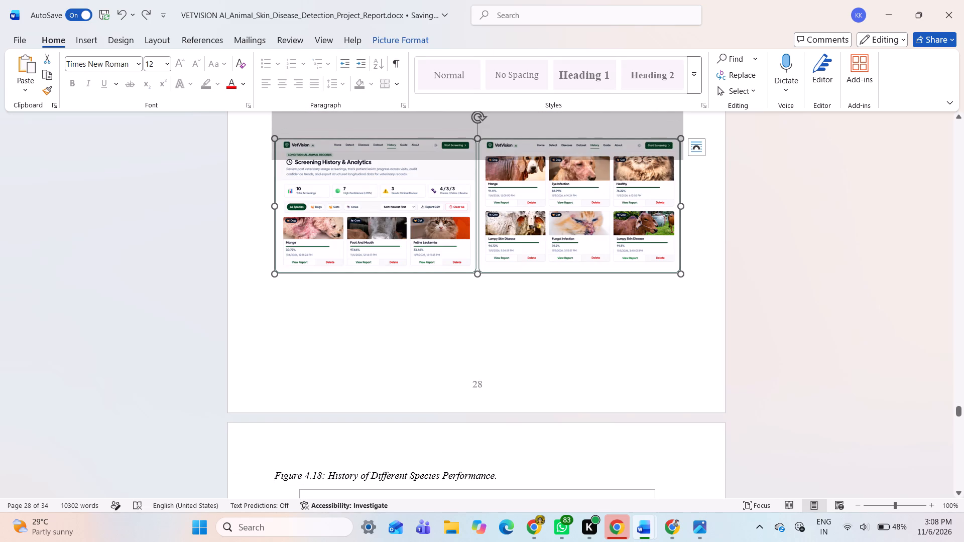
key("ctrl+z")
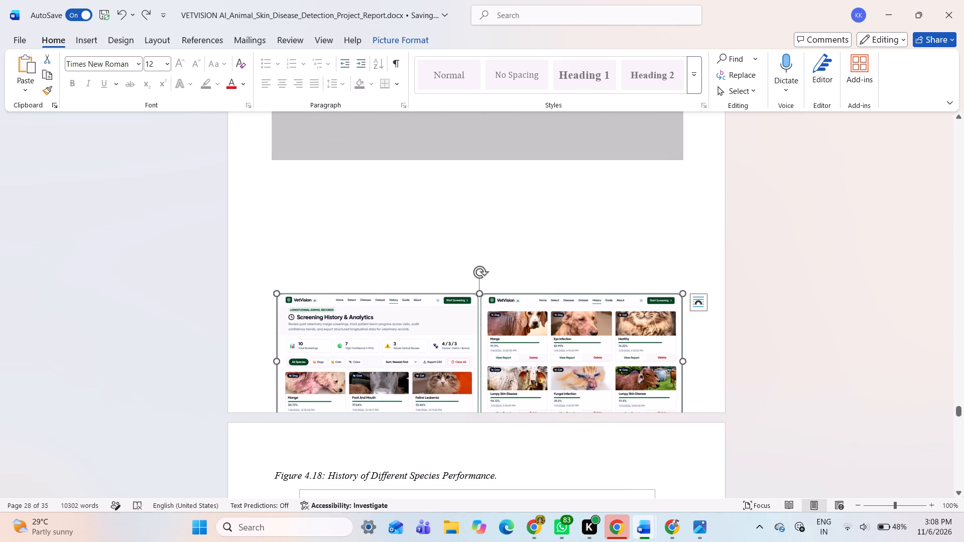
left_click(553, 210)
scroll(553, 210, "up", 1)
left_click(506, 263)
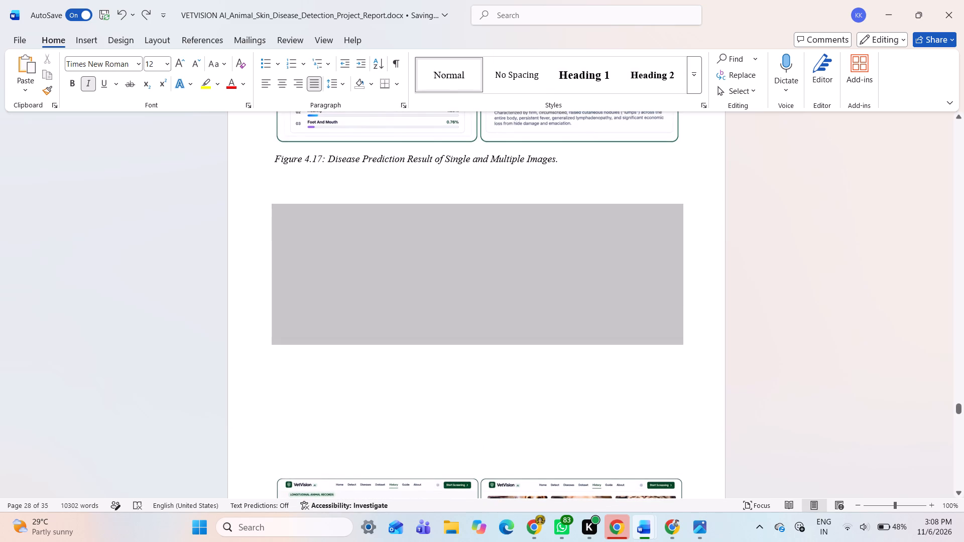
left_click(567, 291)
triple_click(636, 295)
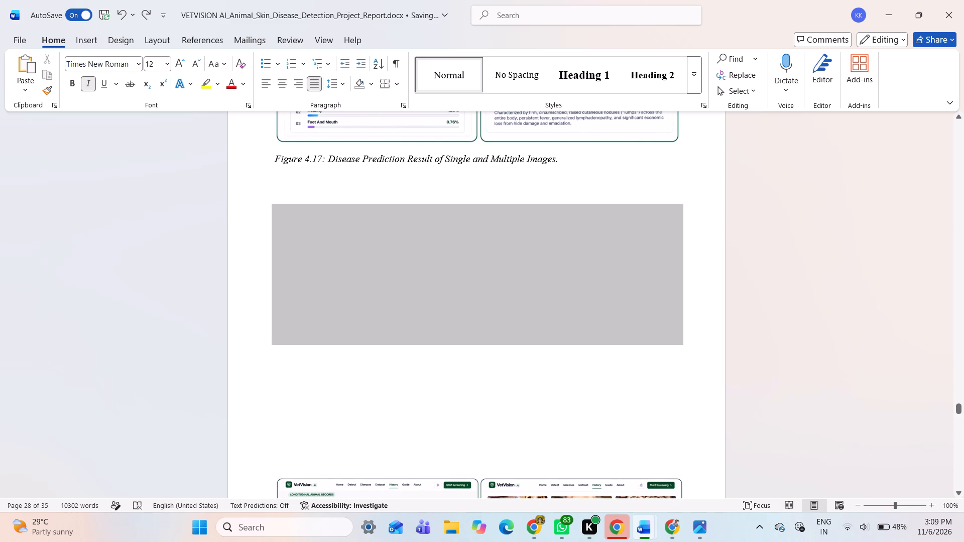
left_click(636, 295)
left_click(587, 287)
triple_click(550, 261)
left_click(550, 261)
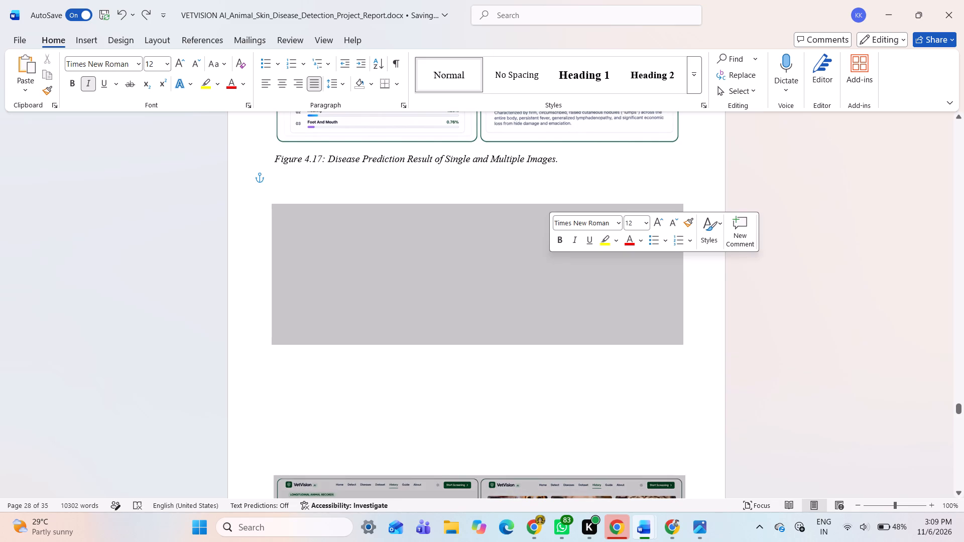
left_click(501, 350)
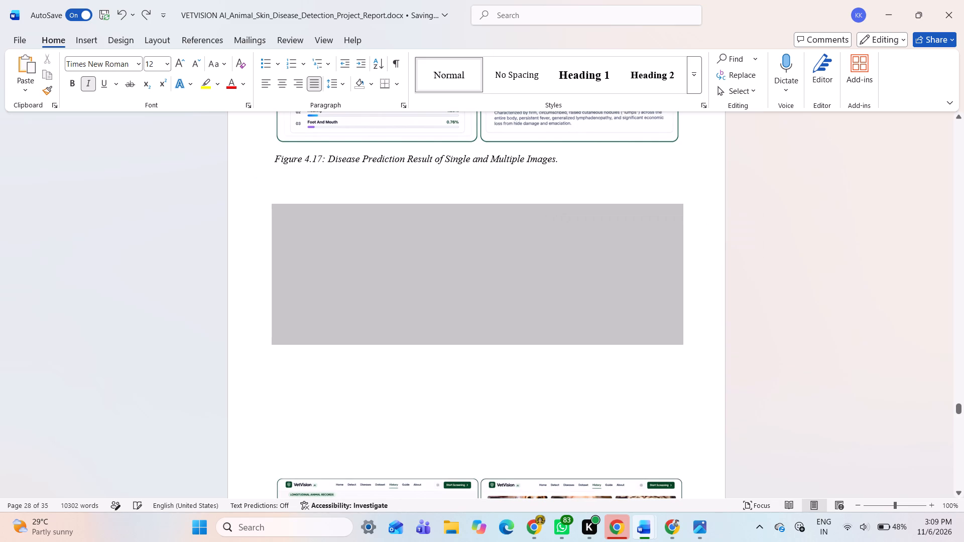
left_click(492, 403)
Move the Figure 4.18 screening history collage up from the bottom of page 28, aligning it with the left text margin.
scroll(499, 300, "down", 1)
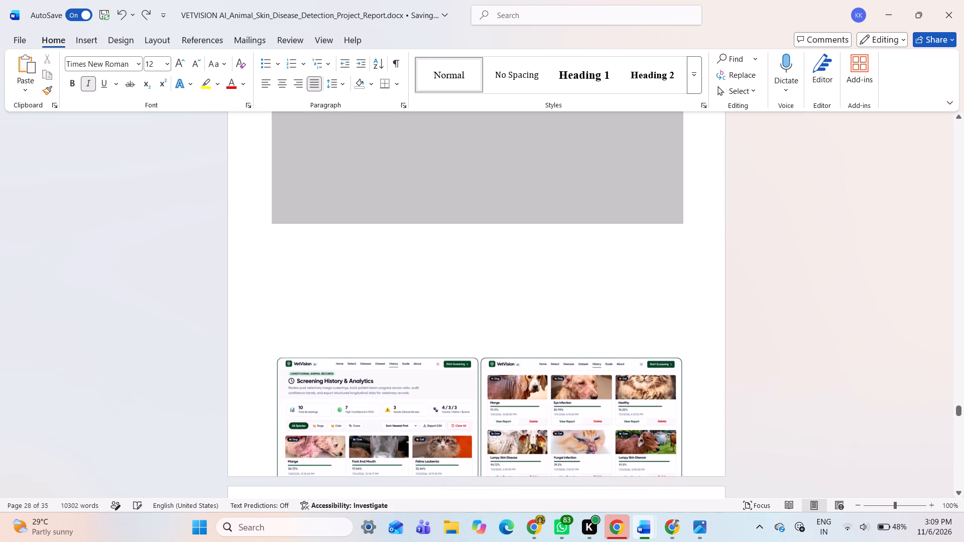
scroll(499, 300, "down", 1)
left_click_drag(493, 346, 501, 217)
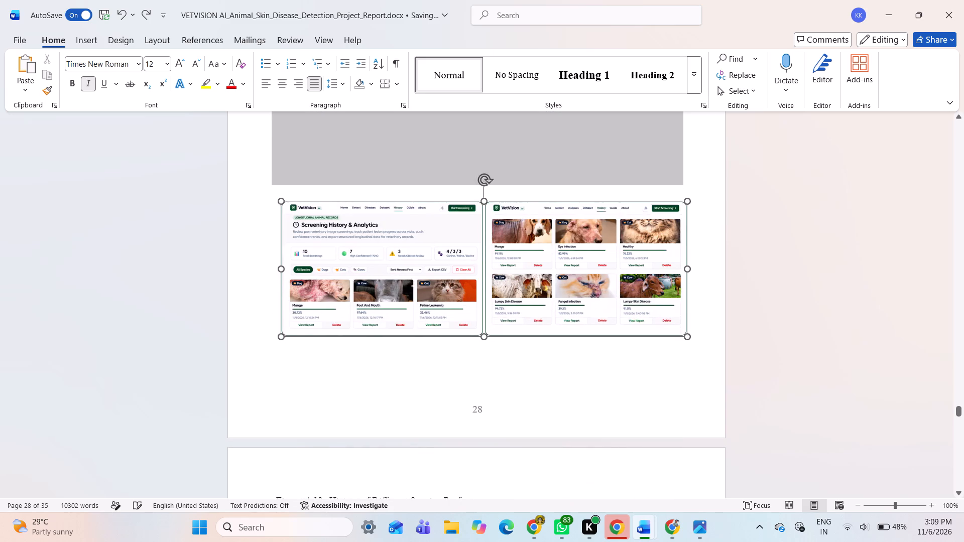
left_click_drag(501, 217, 489, 162)
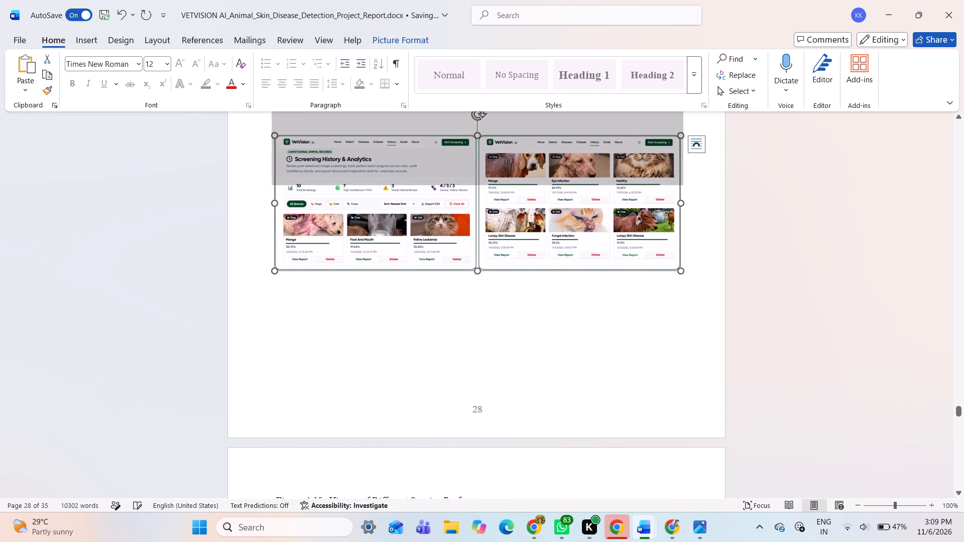
Set the Figure 4.18 screening history collage's layout to In Line with Text.
scroll(475, 373, "up", 2)
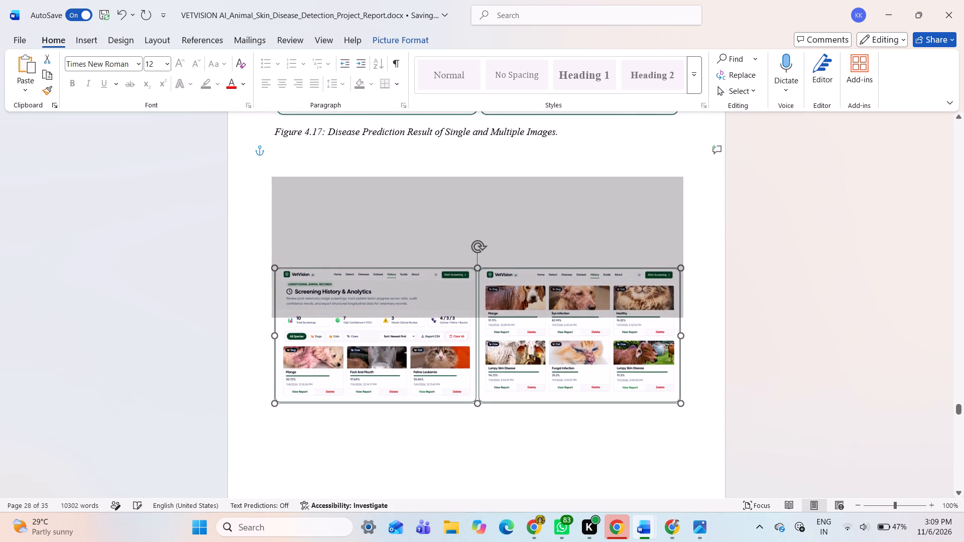
left_click(693, 278)
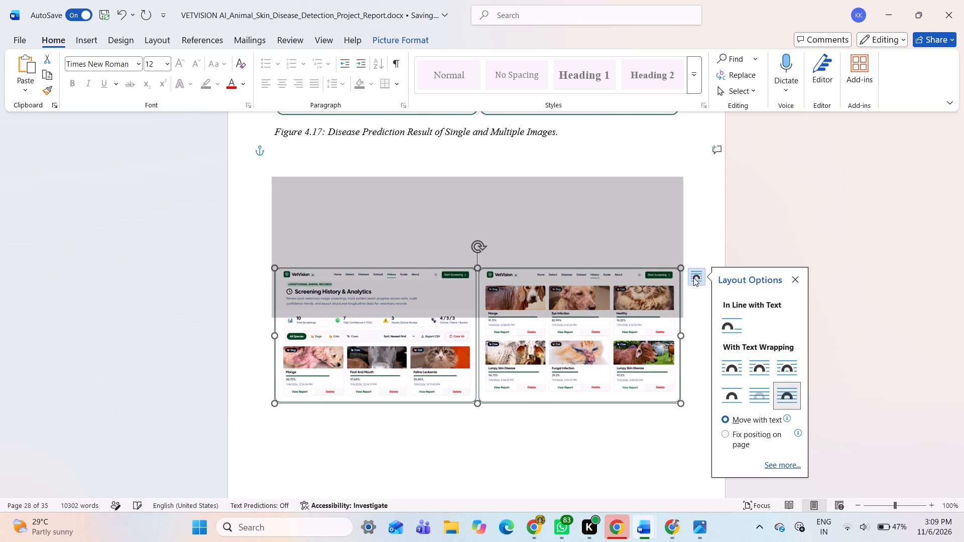
left_click(726, 324)
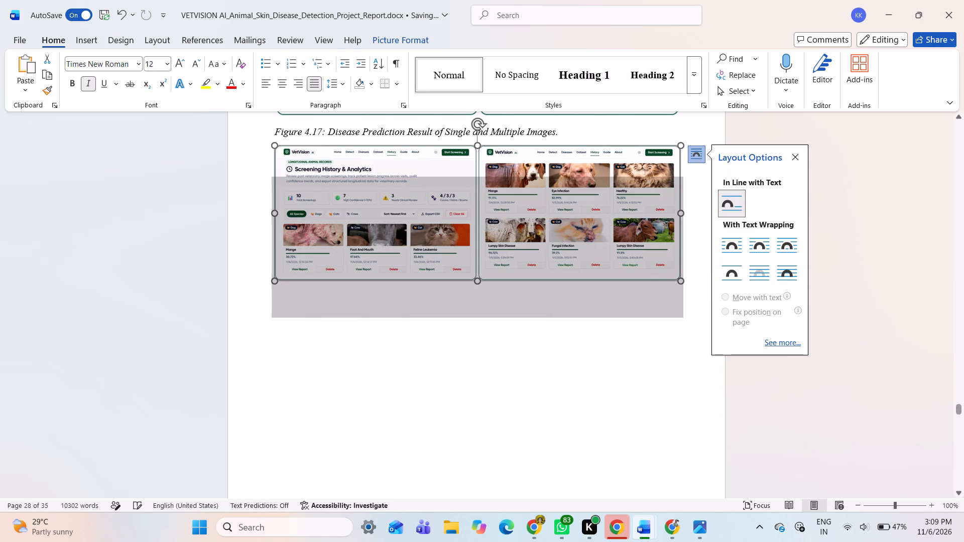
left_click(526, 396)
scroll(526, 396, "up", 1)
left_click(524, 379)
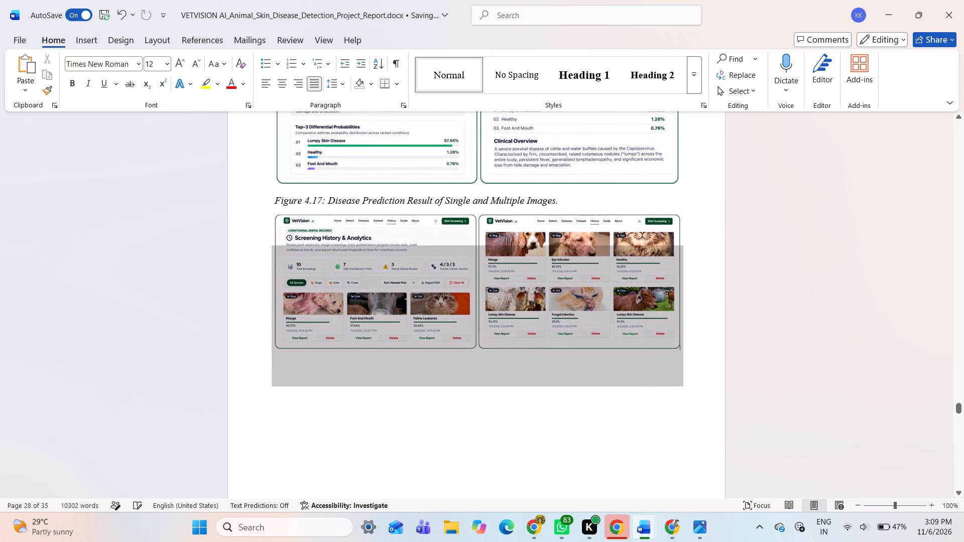
left_click(524, 379)
Set the Figure 4.18 collage's text wrapping to Square and nudge it slightly down below the Figure 4.17 caption.
left_click(545, 265)
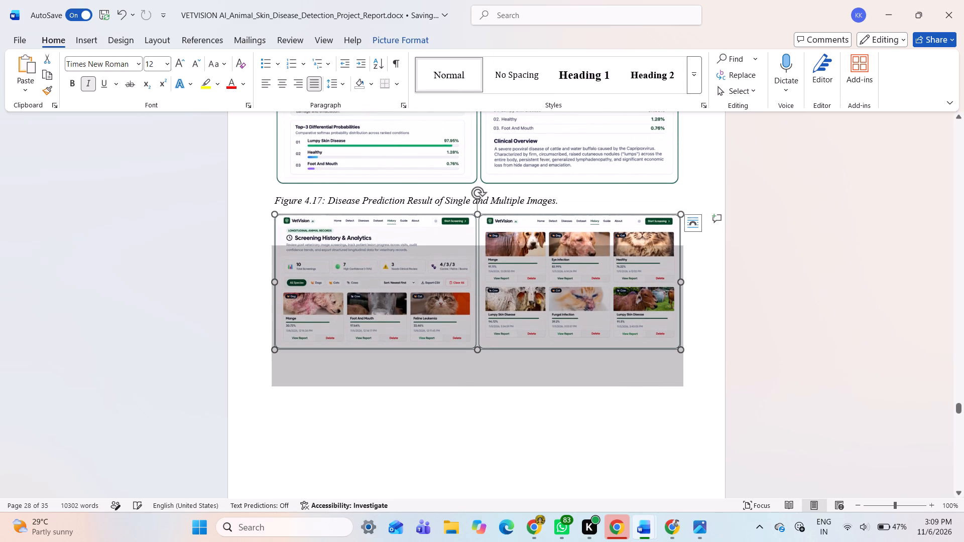
left_click(697, 228)
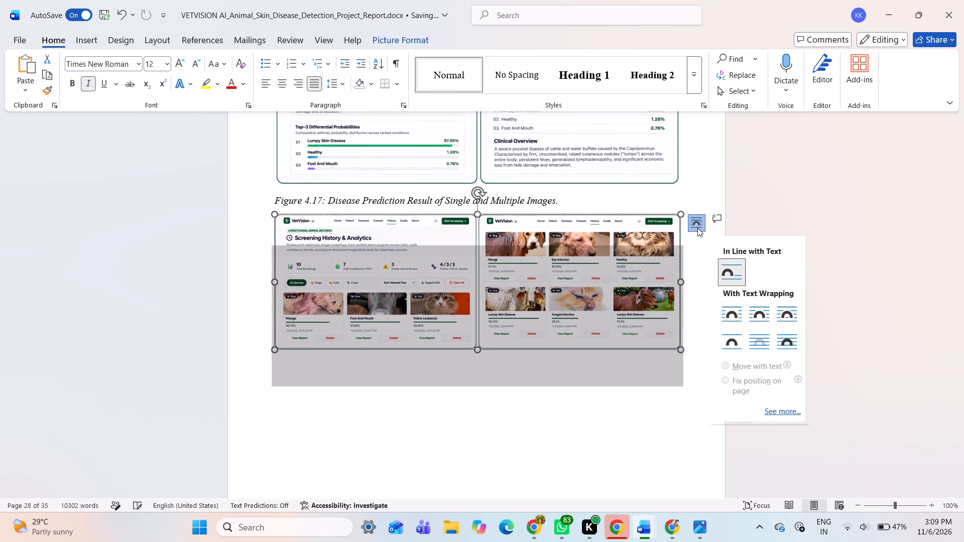
left_click(732, 321)
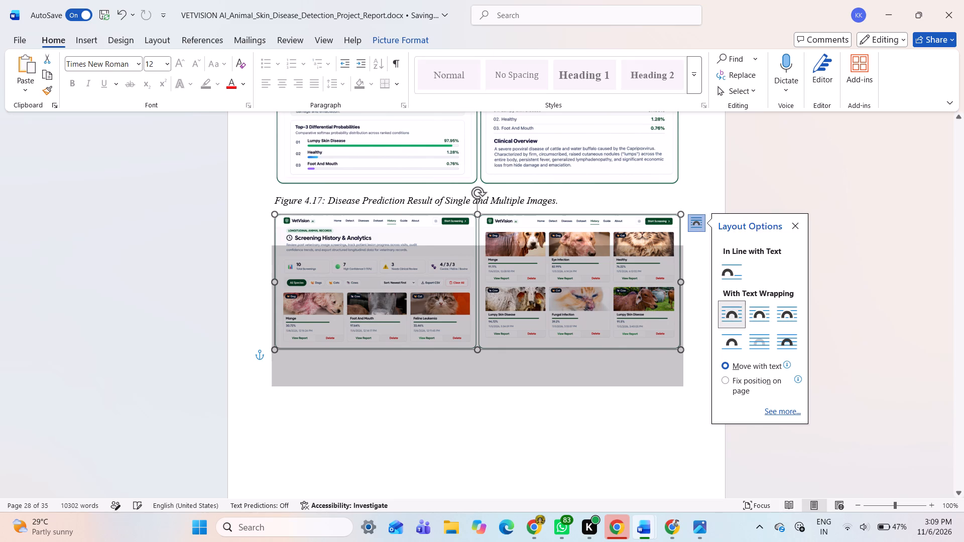
left_click(574, 291)
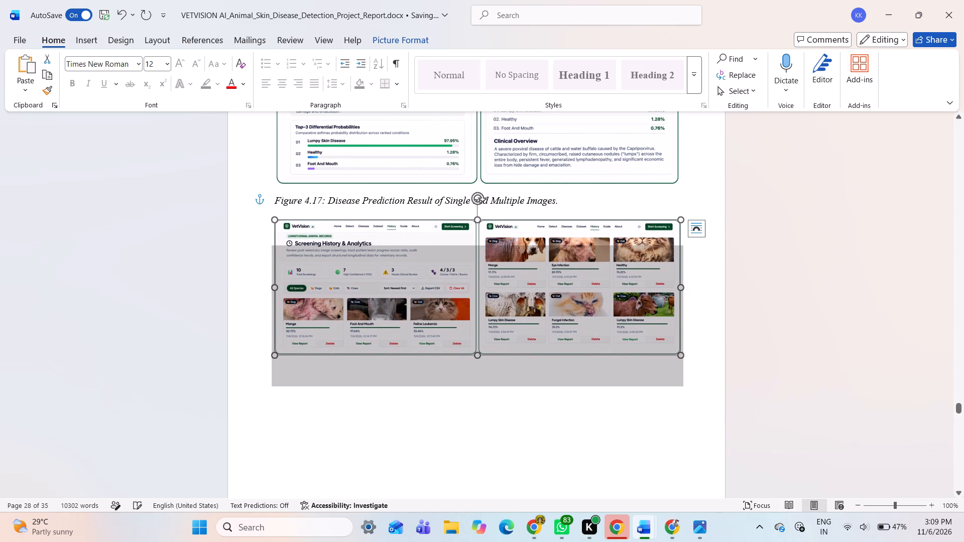
Remove the empty space below the screening history collage, pulling the Figure 4.18 caption up from page 29 to page 28.
left_click(656, 378)
left_click(650, 387)
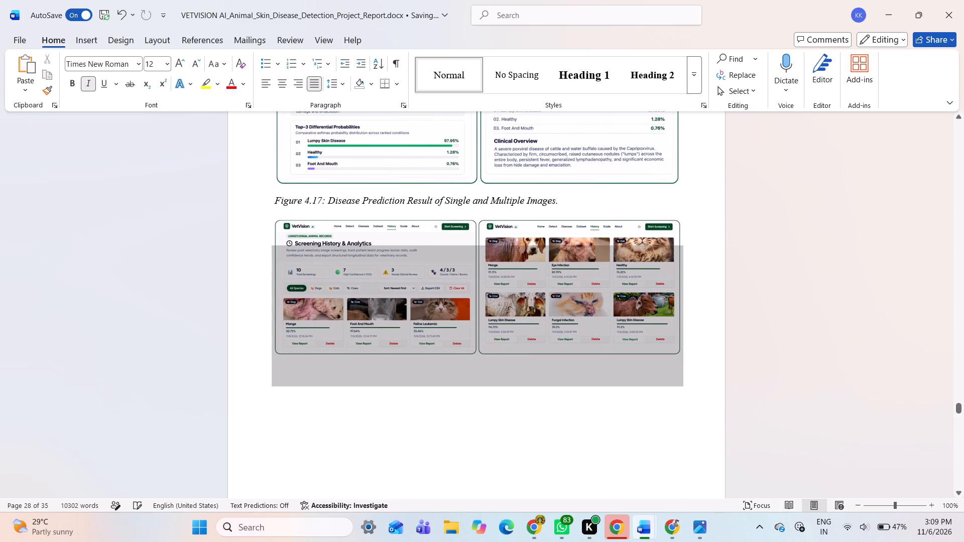
key("BackSpace")
scroll(650, 387, "down", 5)
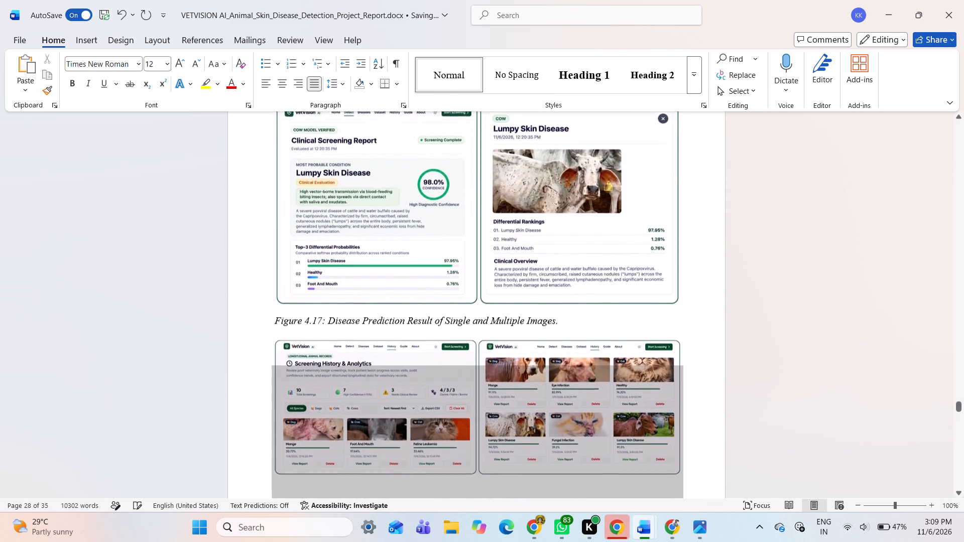
scroll(650, 387, "down", 6)
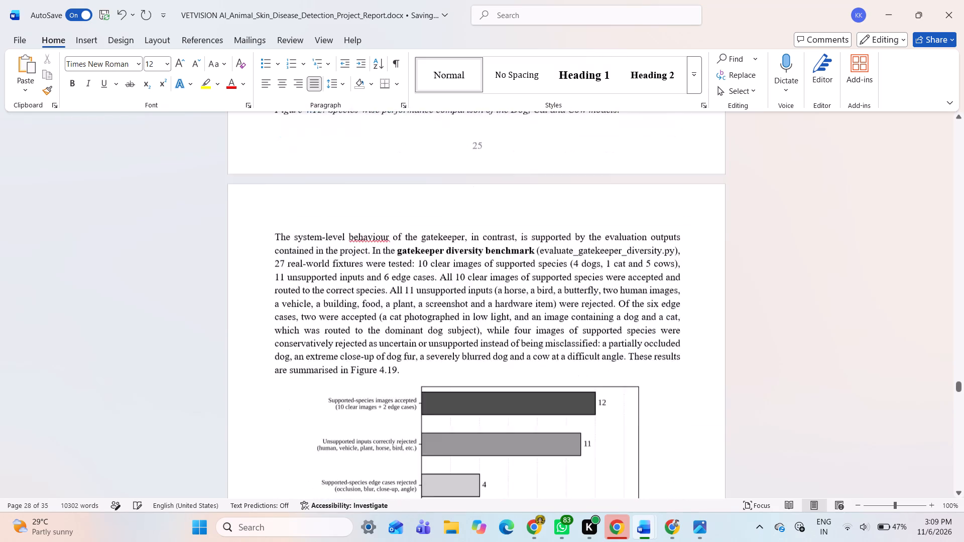
scroll(650, 387, "down", 9)
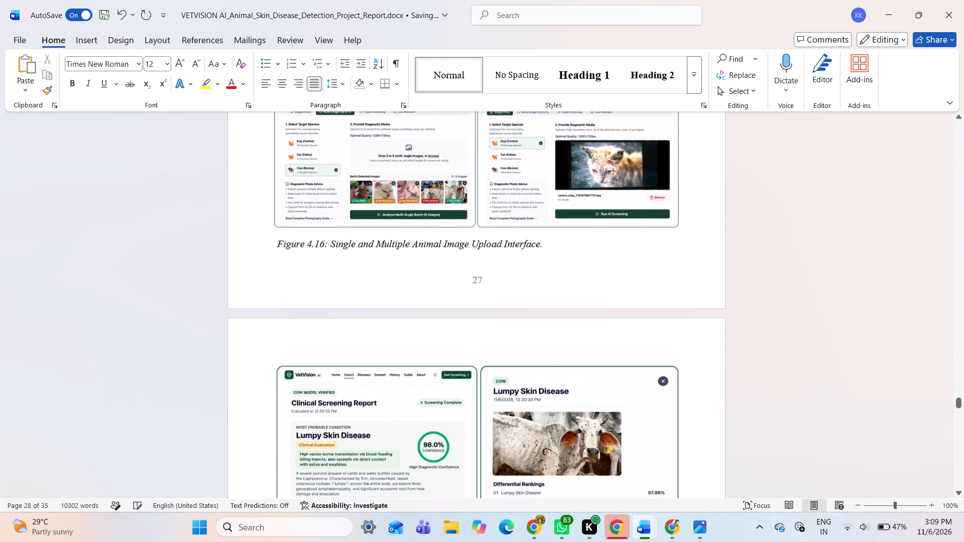
scroll(650, 387, "down", 4)
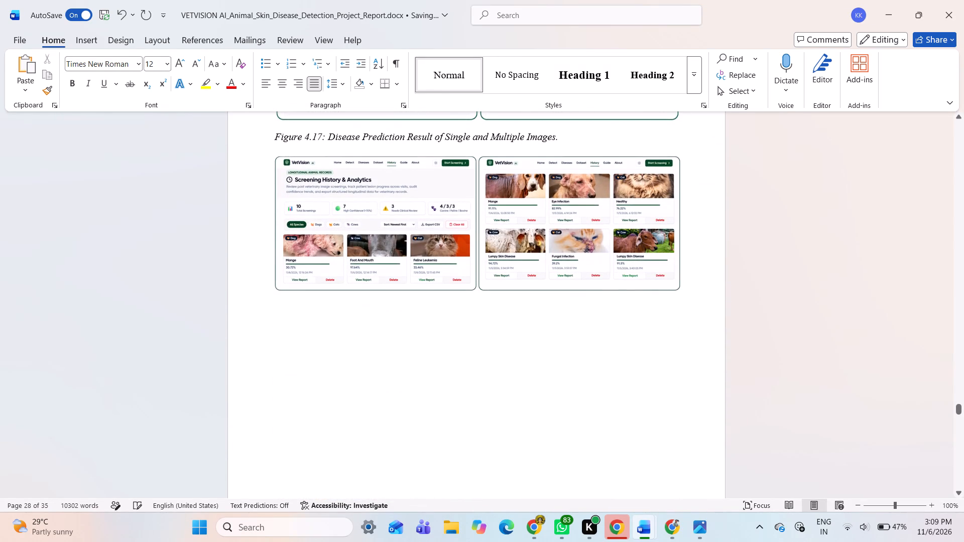
scroll(563, 437, "down", 2)
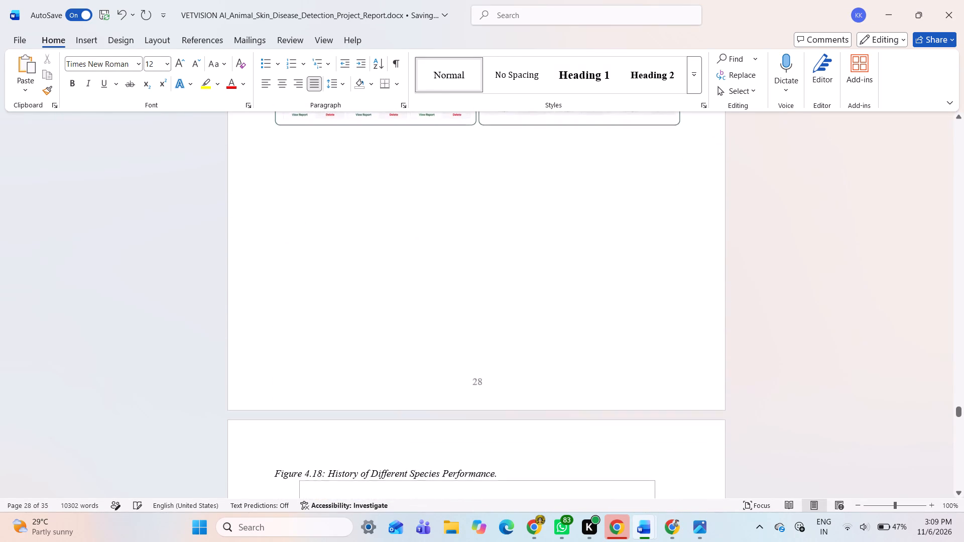
scroll(563, 437, "down", 1)
left_click(272, 382)
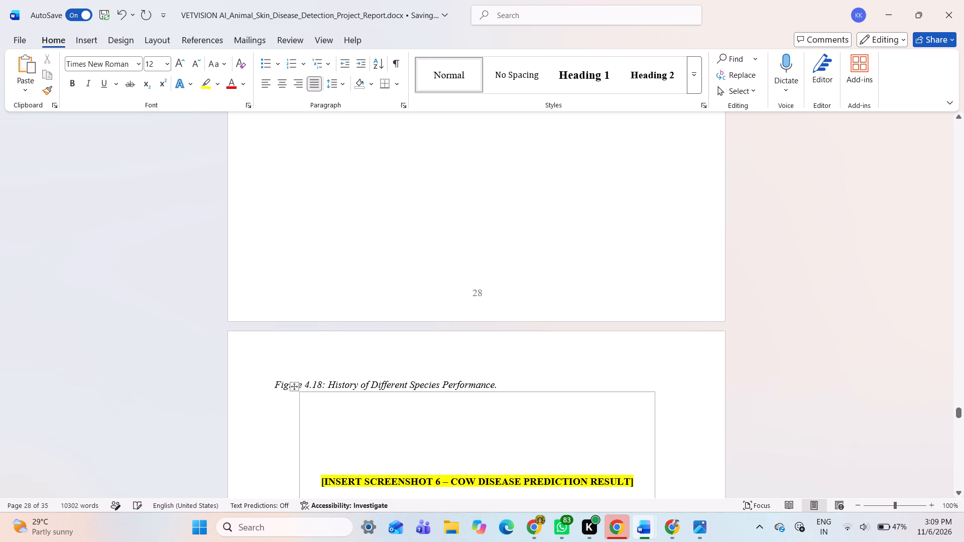
key("BackSpace")
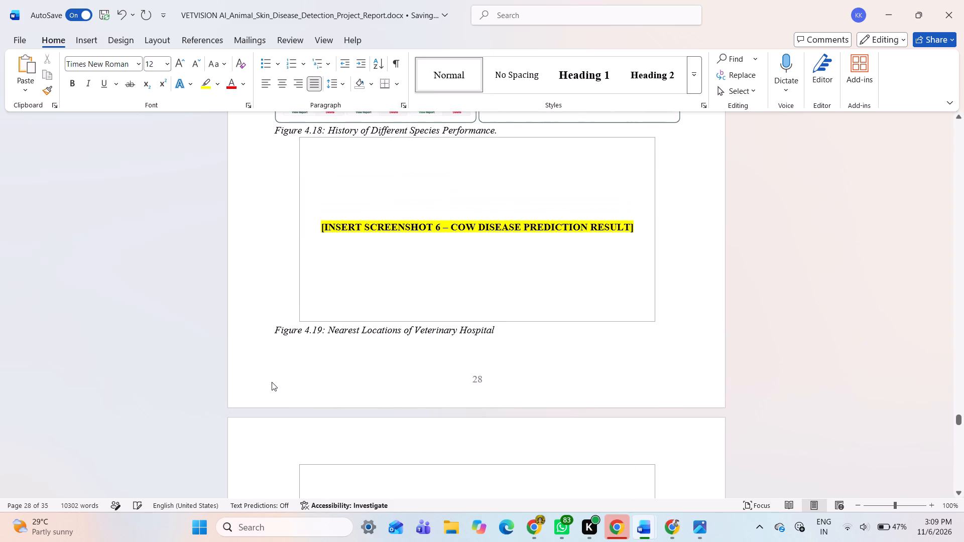
Insert a blank line between the screening history collage and the Figure 4.18 caption.
scroll(272, 382, "up", 1)
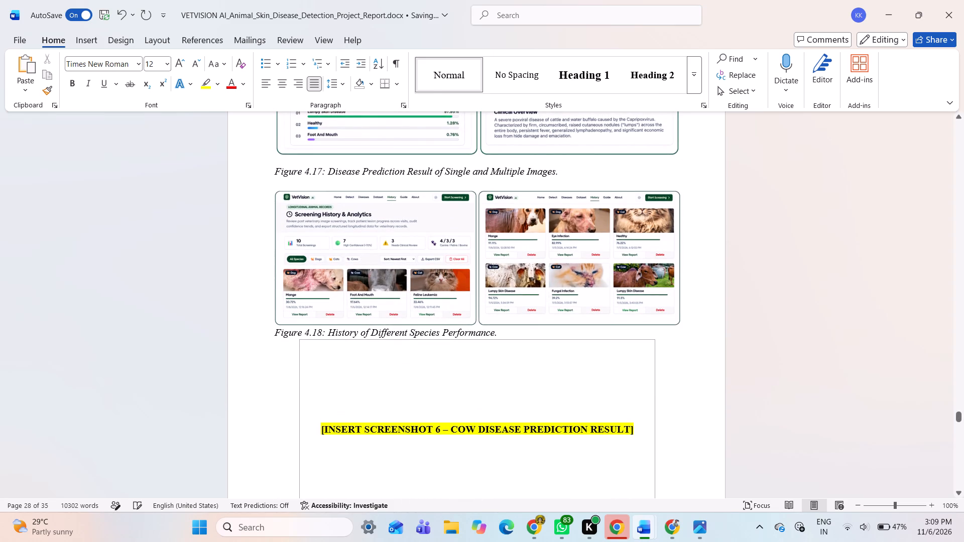
key("Return")
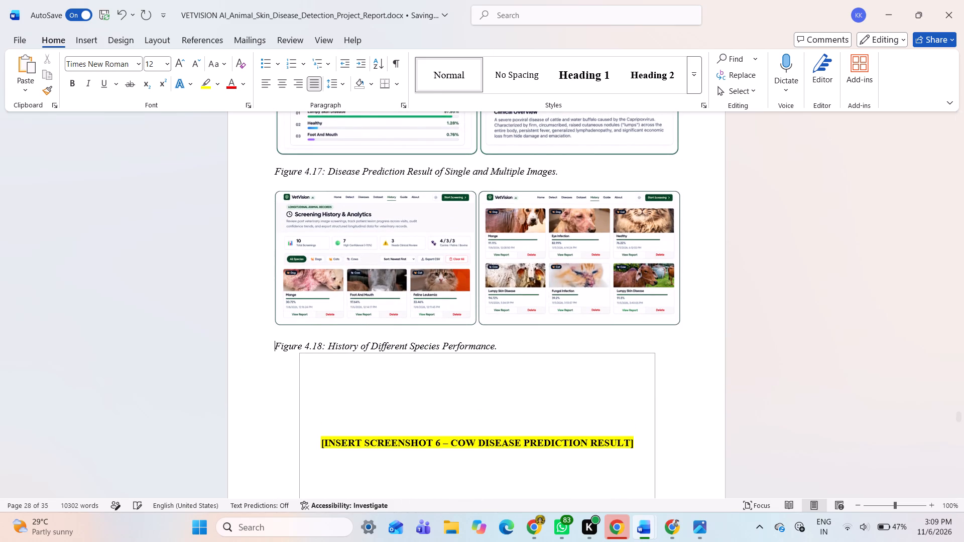
Delete the Screenshot 7 placeholder box for the additional website result or dashboard above the Figure 4.7 caption on page 30.
scroll(433, 380, "down", 2)
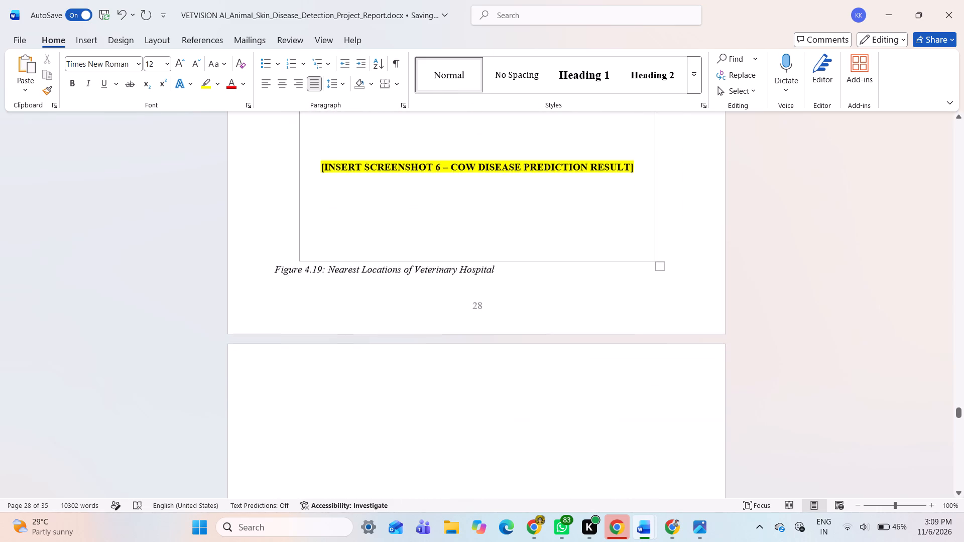
scroll(433, 380, "down", 2)
scroll(433, 380, "up", 3)
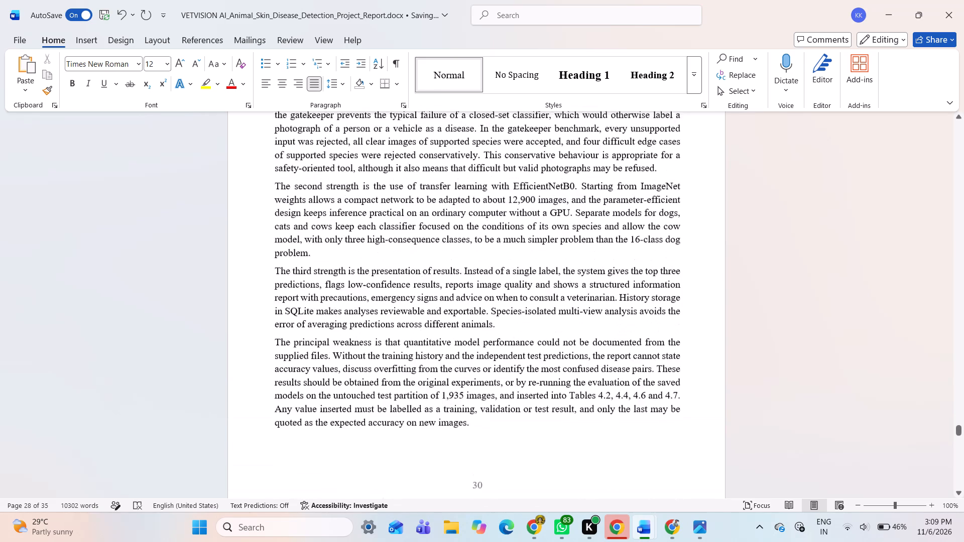
scroll(433, 380, "up", 4)
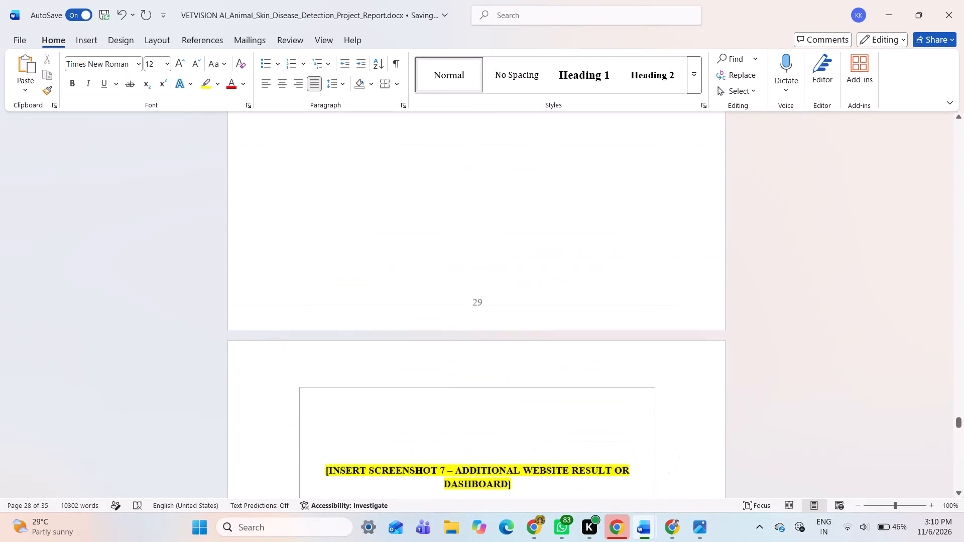
scroll(433, 380, "up", 4)
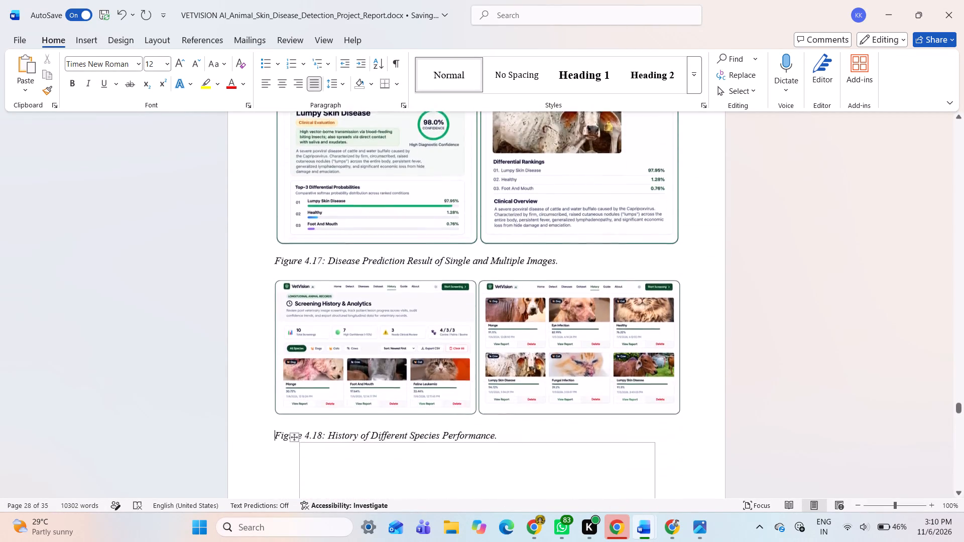
scroll(433, 380, "up", 3)
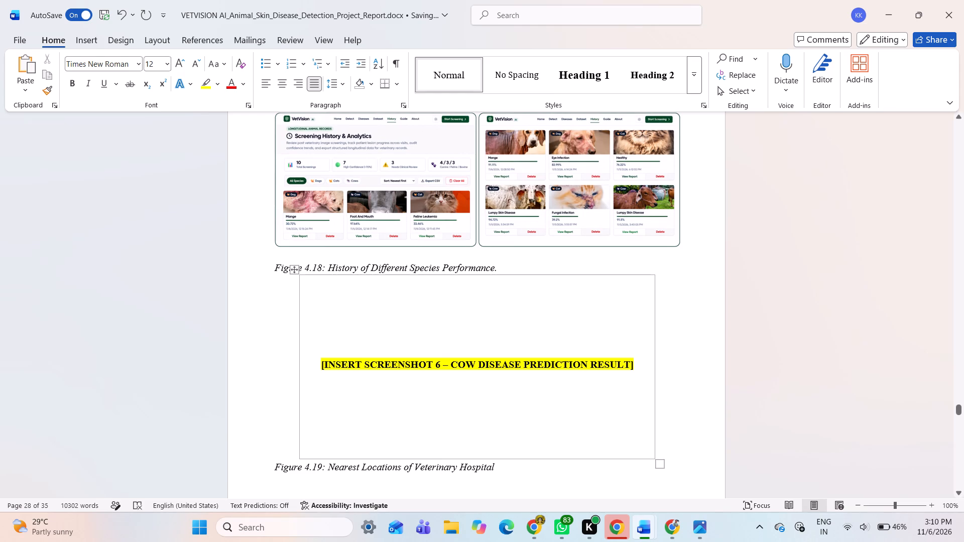
scroll(591, 402, "down", 1)
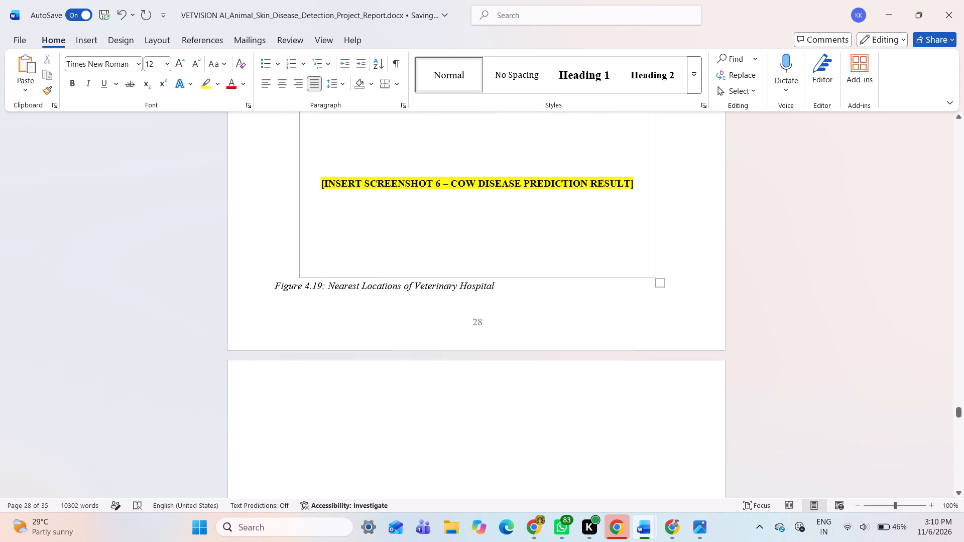
scroll(591, 402, "down", 5)
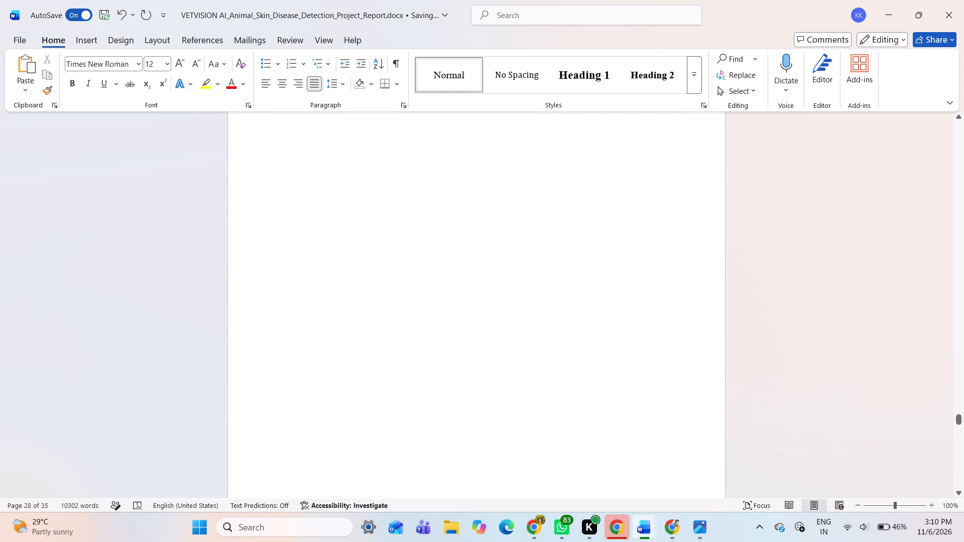
scroll(591, 402, "down", 5)
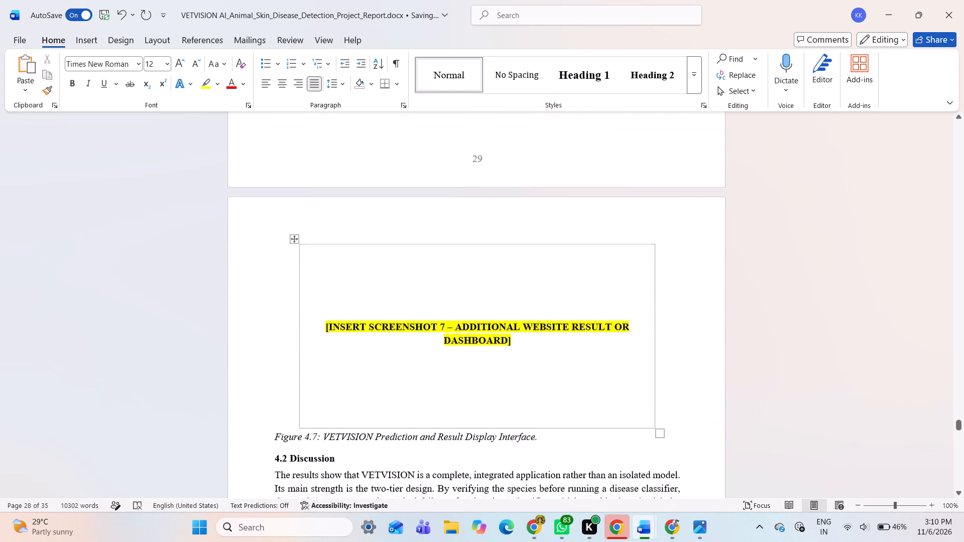
scroll(591, 402, "down", 1)
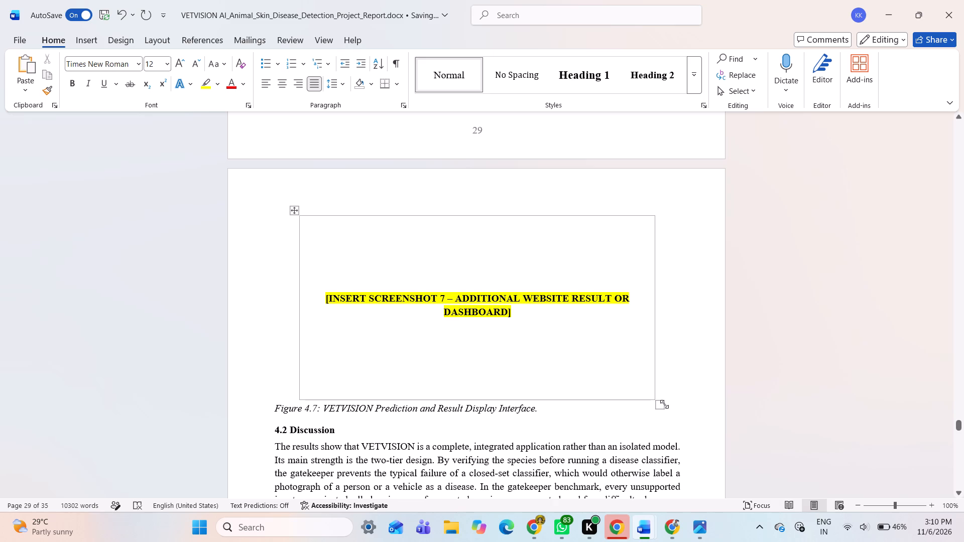
left_click(664, 404)
key("BackSpace")
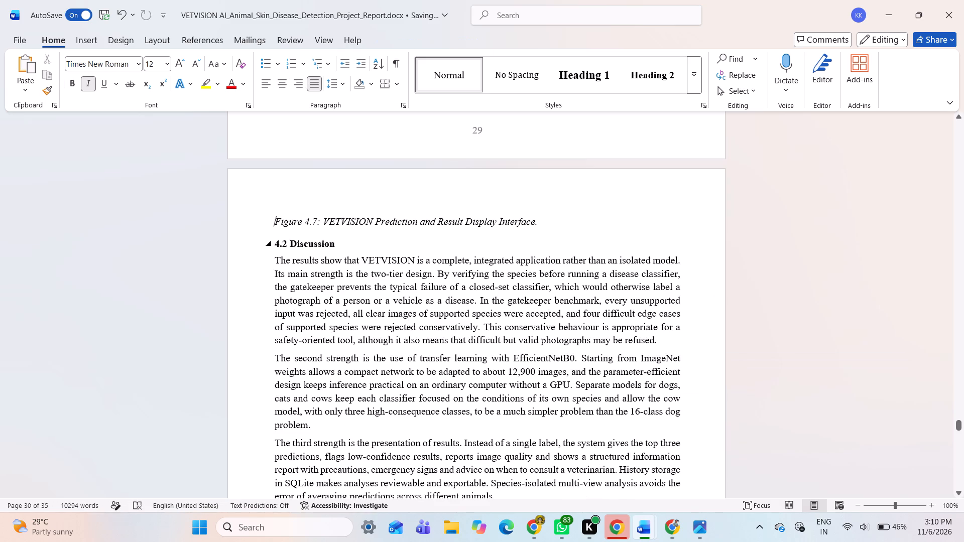
Delete the leftover caption "Figure 4.7: VETVISION Prediction and Result Display Interface." above the 4.2 Discussion heading.
left_click_drag(563, 222, 259, 225)
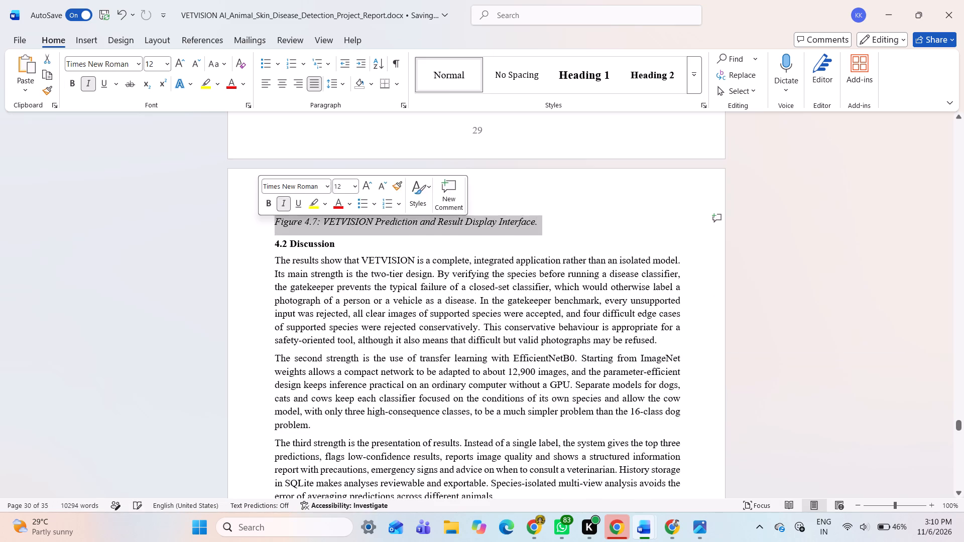
key("BackSpace")
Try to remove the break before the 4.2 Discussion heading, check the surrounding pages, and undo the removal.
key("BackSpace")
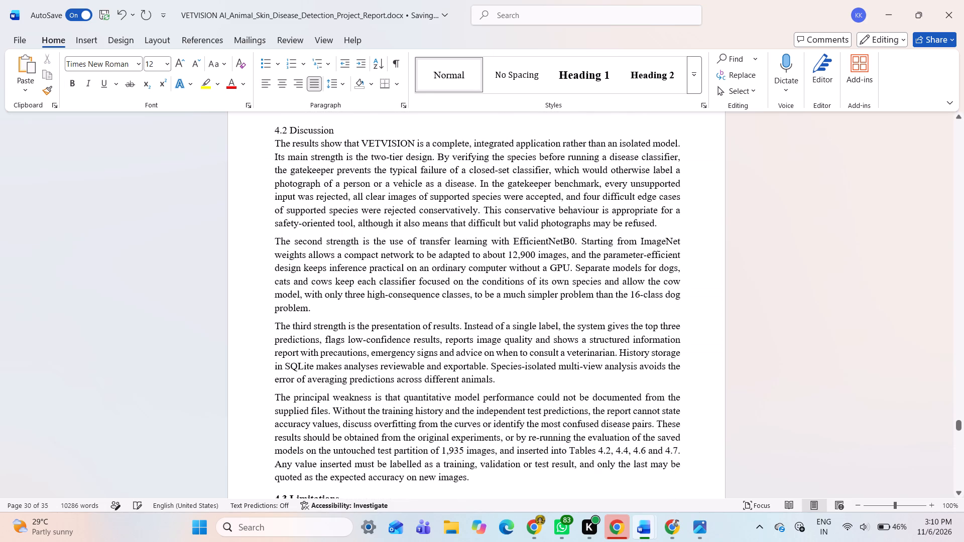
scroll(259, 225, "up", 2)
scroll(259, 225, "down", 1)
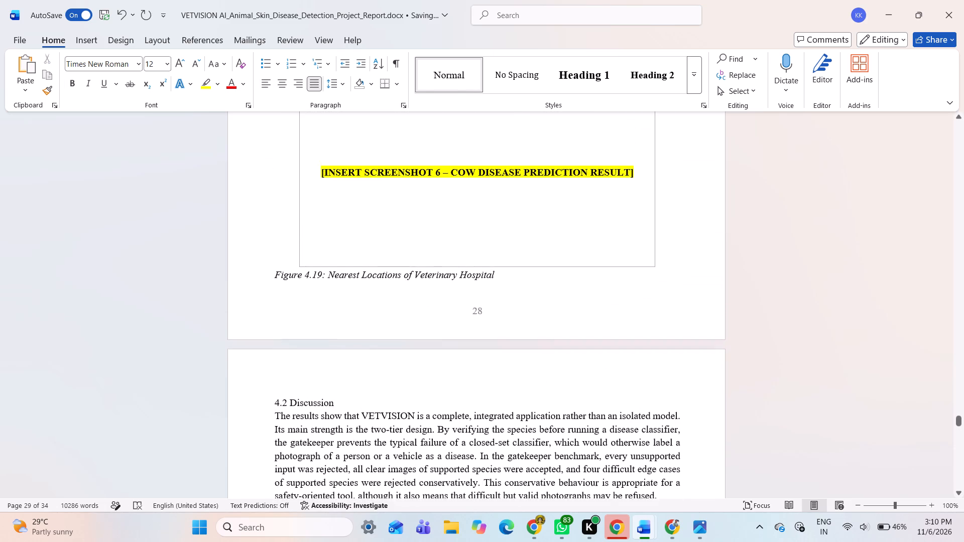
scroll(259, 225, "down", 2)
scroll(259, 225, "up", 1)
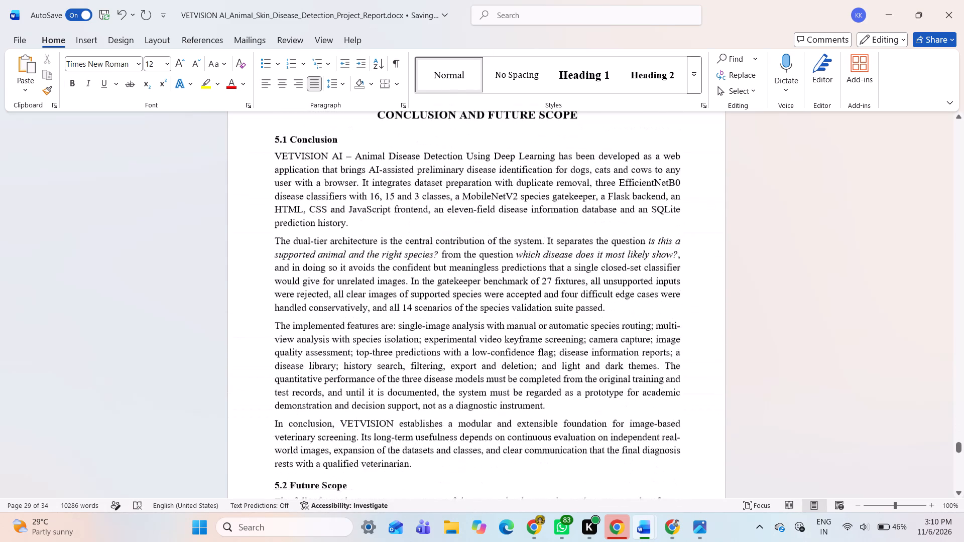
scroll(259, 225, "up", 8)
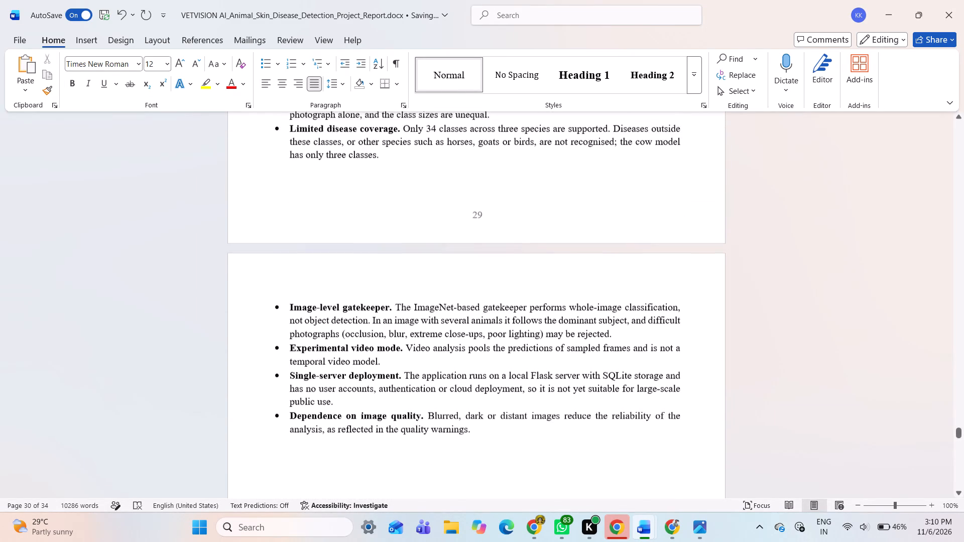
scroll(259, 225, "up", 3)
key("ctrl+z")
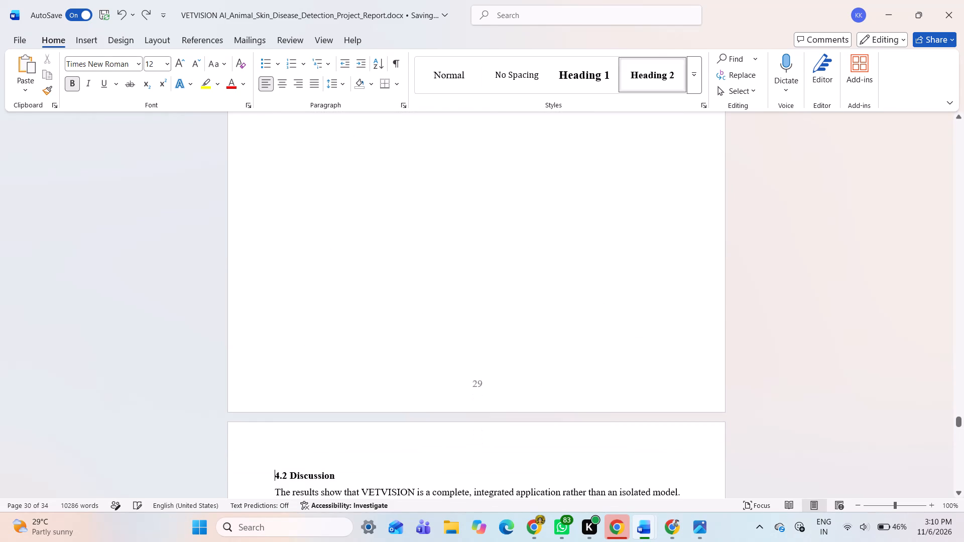
Remove the blank page before the 4.2 Discussion heading so the section starts on page 29.
scroll(335, 301, "down", 1)
key("BackSpace")
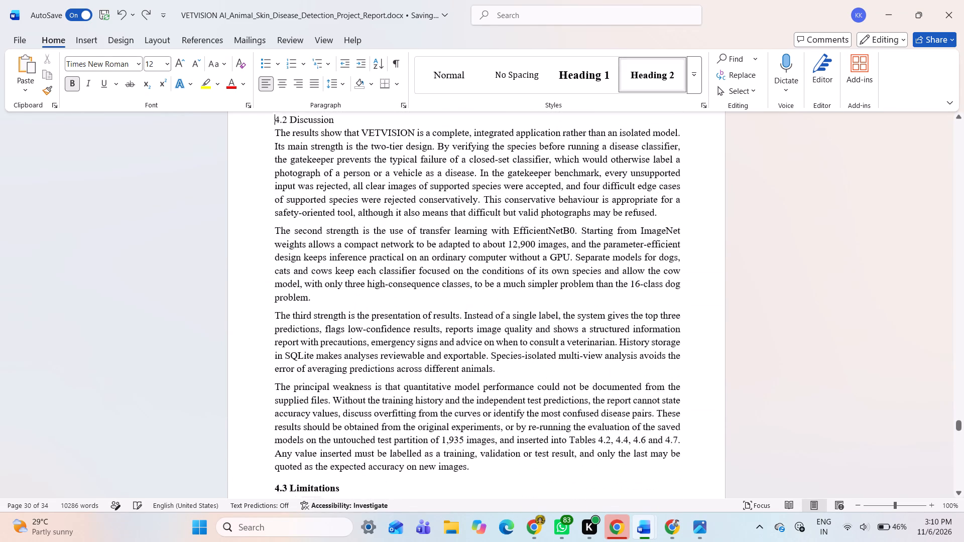
Make the 4.2 Discussion heading bold.
scroll(336, 325, "up", 1)
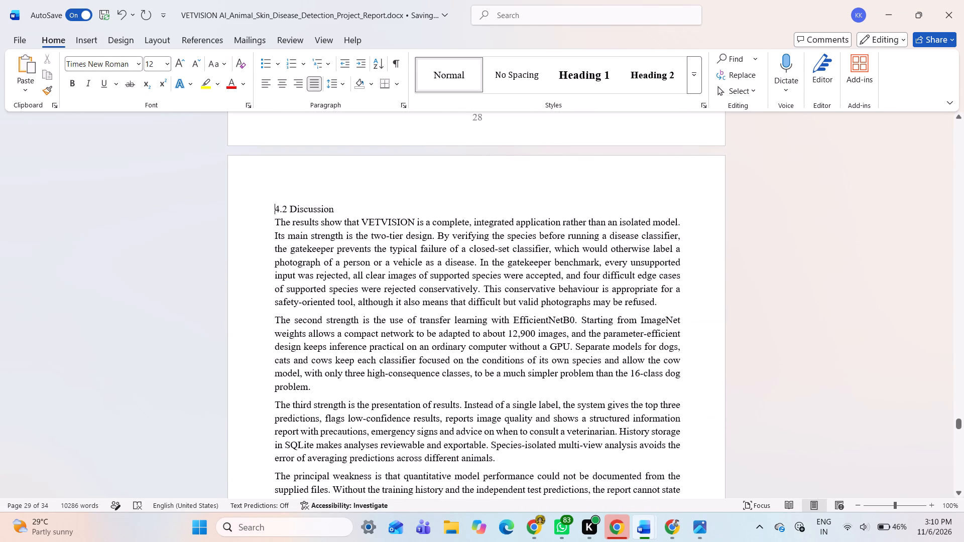
left_click_drag(274, 207, 333, 204)
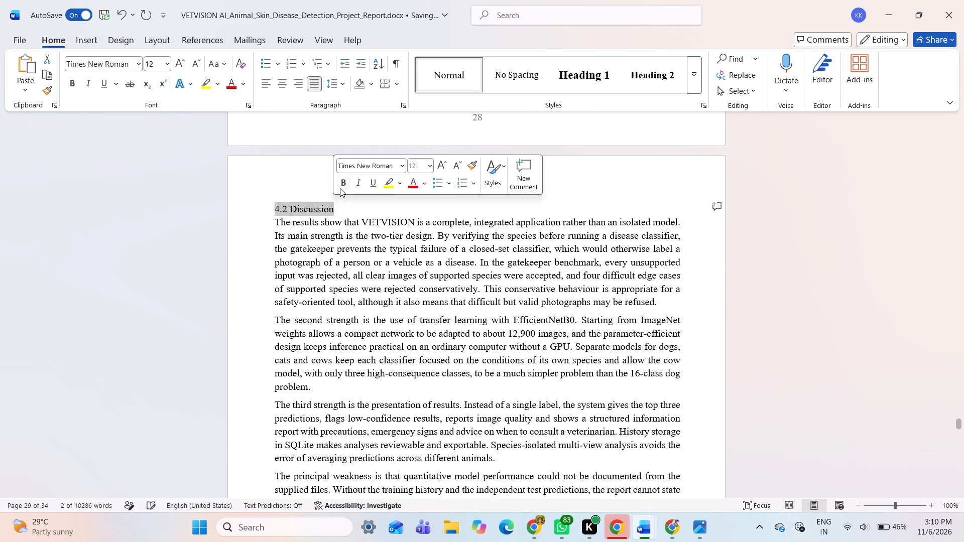
left_click(340, 185)
left_click(292, 181)
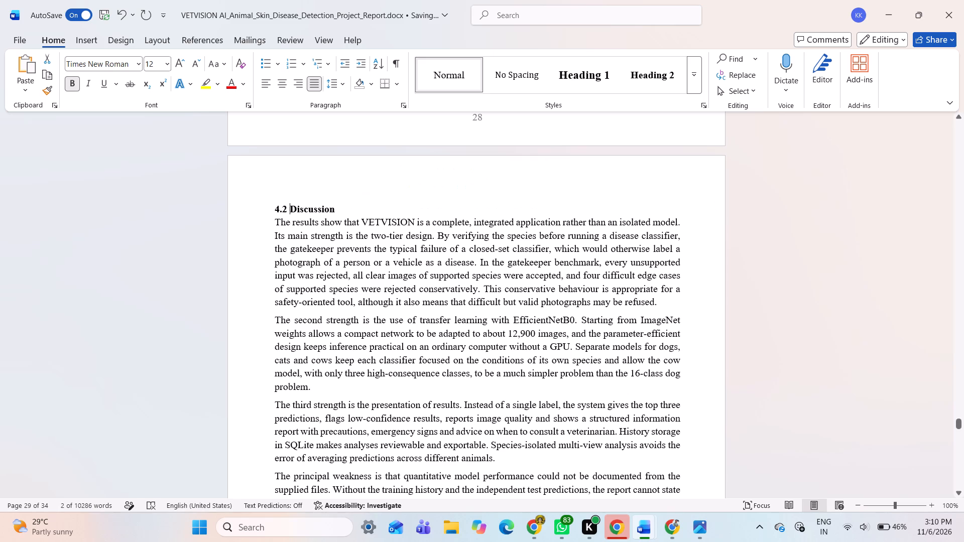
Examine the layout of the remaining pages, from the limitations through Chapter 5 and the references to the document's end.
scroll(415, 279, "down", 5)
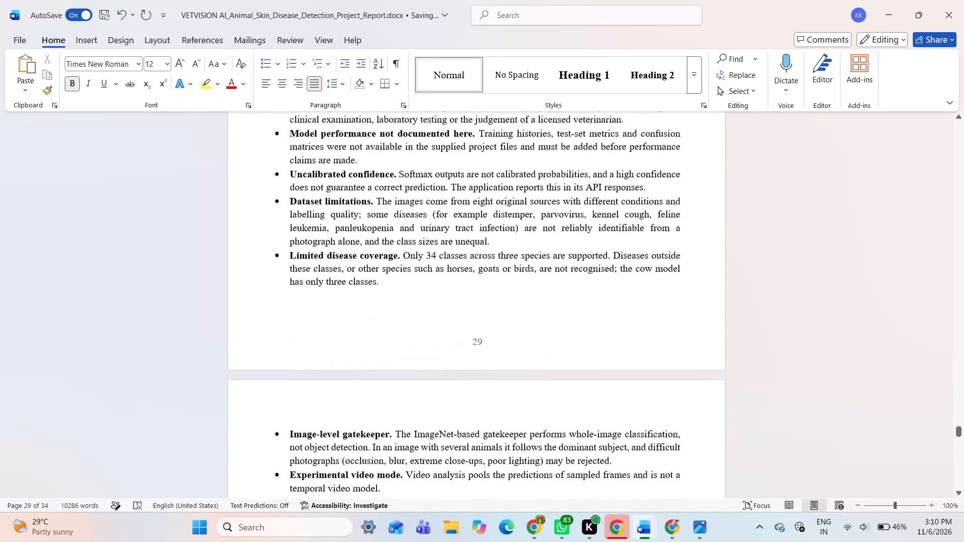
scroll(415, 279, "down", 7)
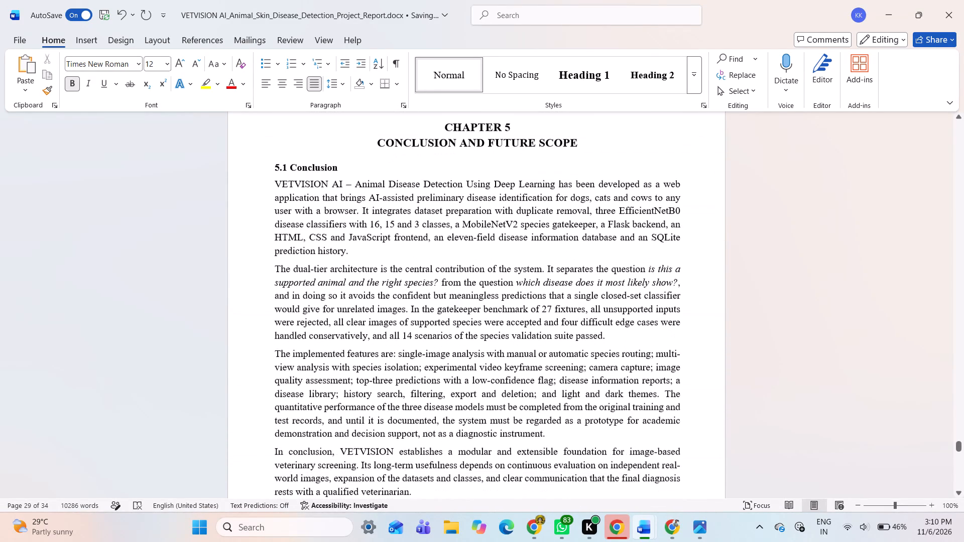
scroll(415, 279, "down", 7)
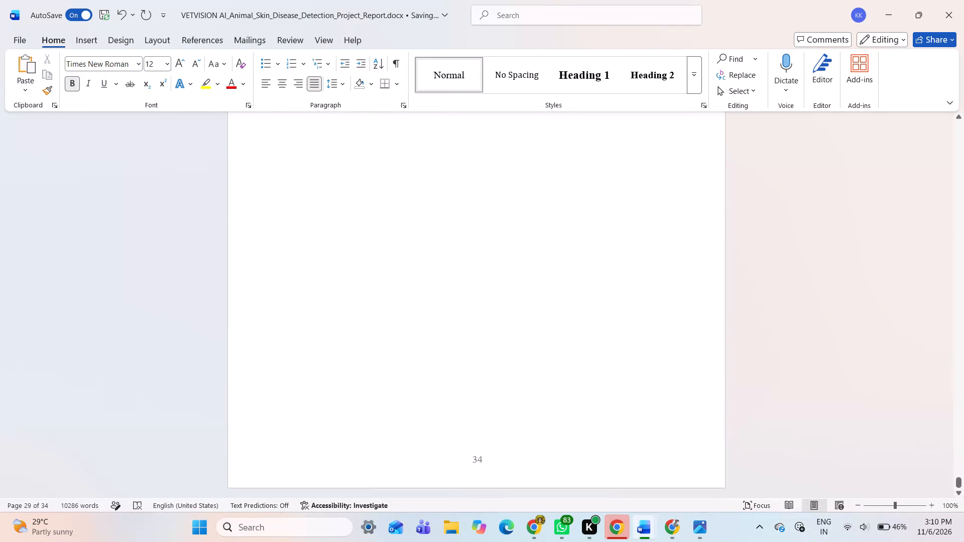
scroll(415, 279, "down", 2)
scroll(415, 279, "up", 5)
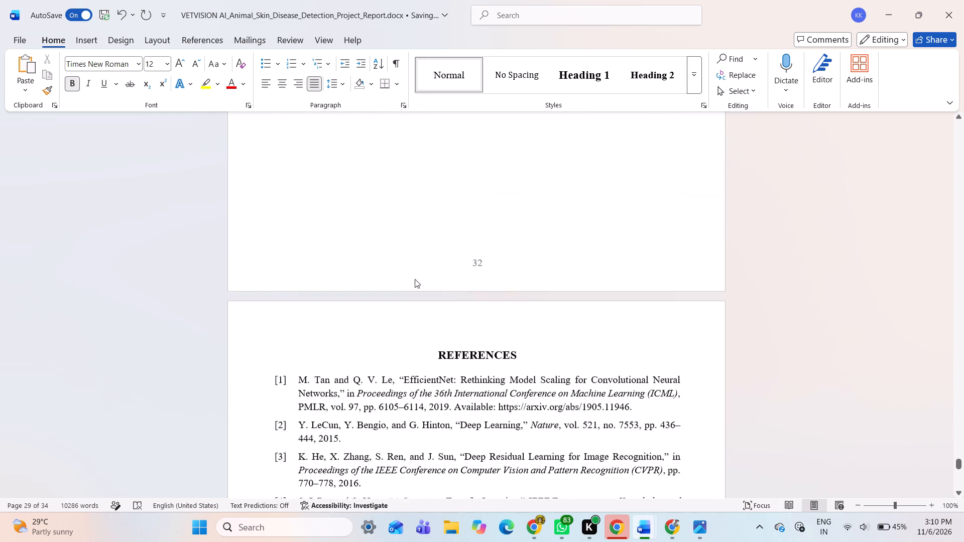
scroll(415, 279, "up", 7)
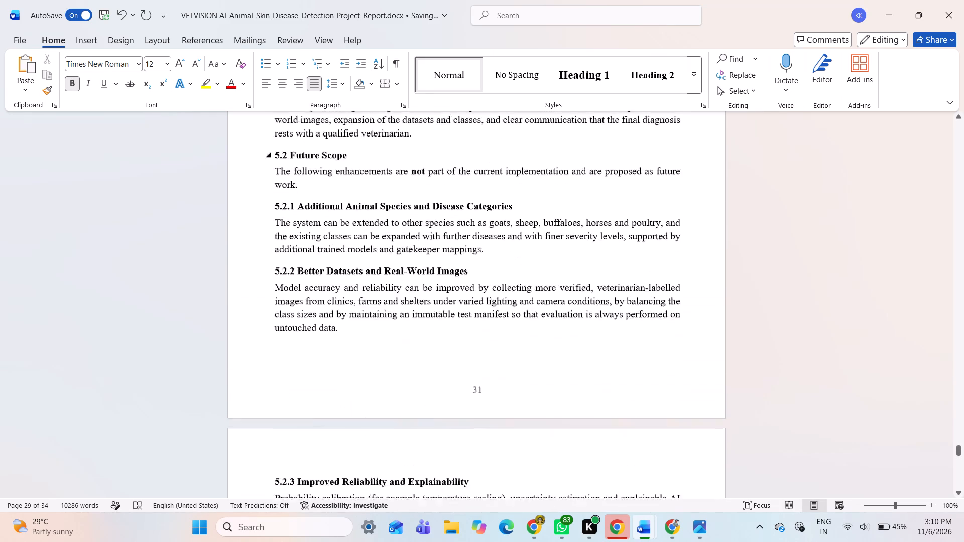
Select the whole "INSERT SCREENSHOT 6 – COW DISEASE PREDICTION RESULT" placeholder box above the Figure 4.19 caption on page 28.
scroll(415, 279, "up", 3)
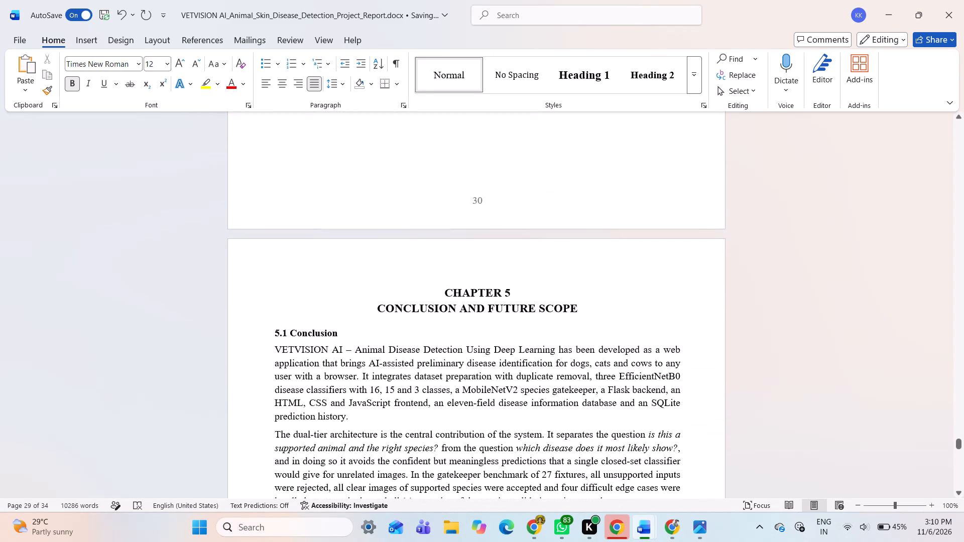
scroll(415, 279, "up", 2)
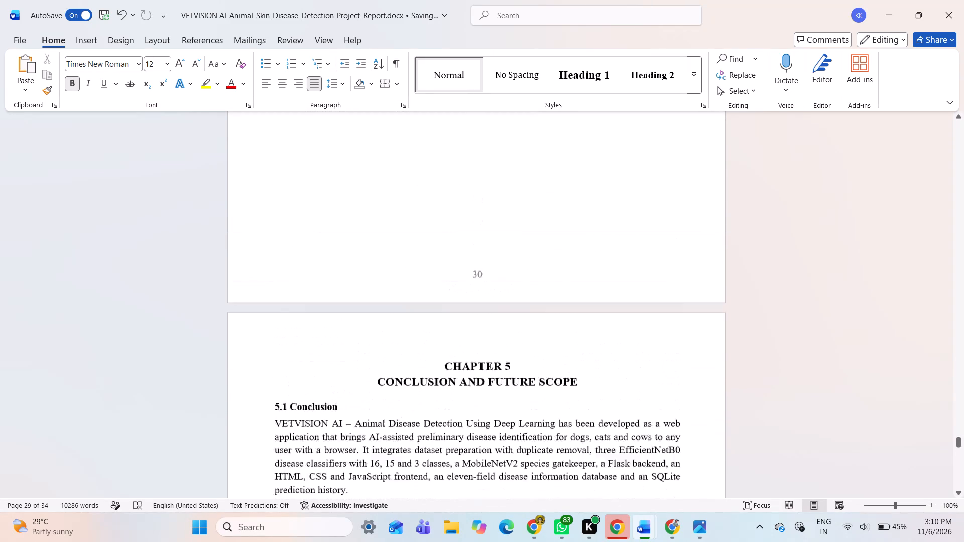
scroll(415, 279, "up", 6)
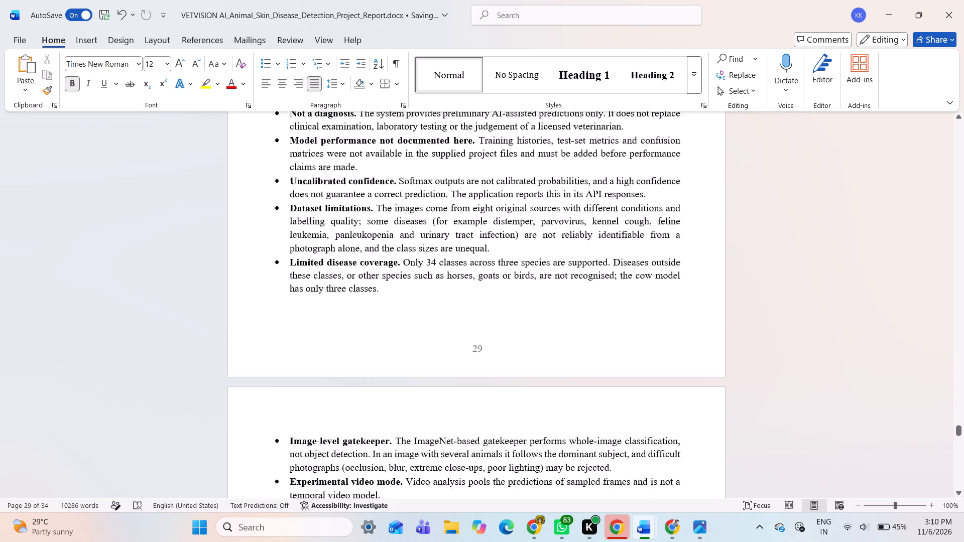
scroll(415, 279, "up", 4)
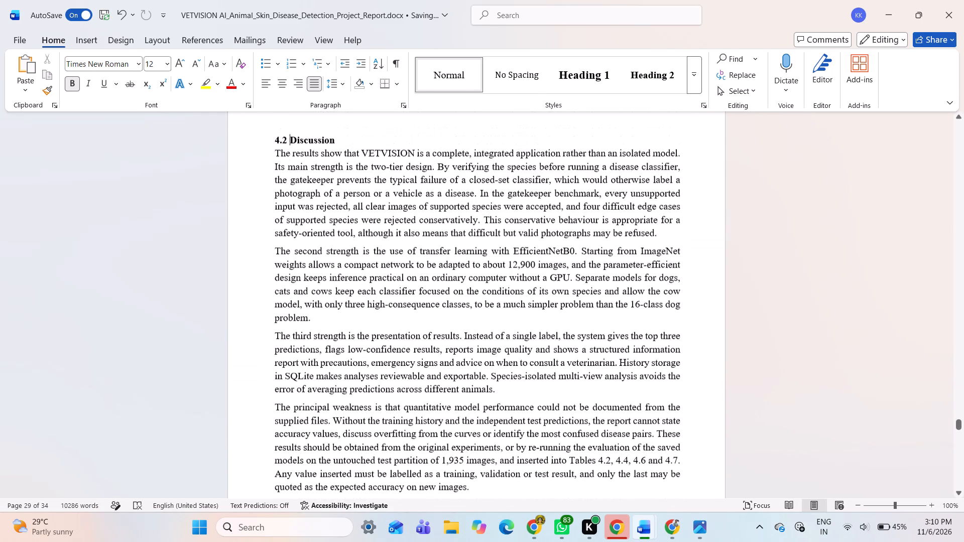
scroll(415, 279, "up", 4)
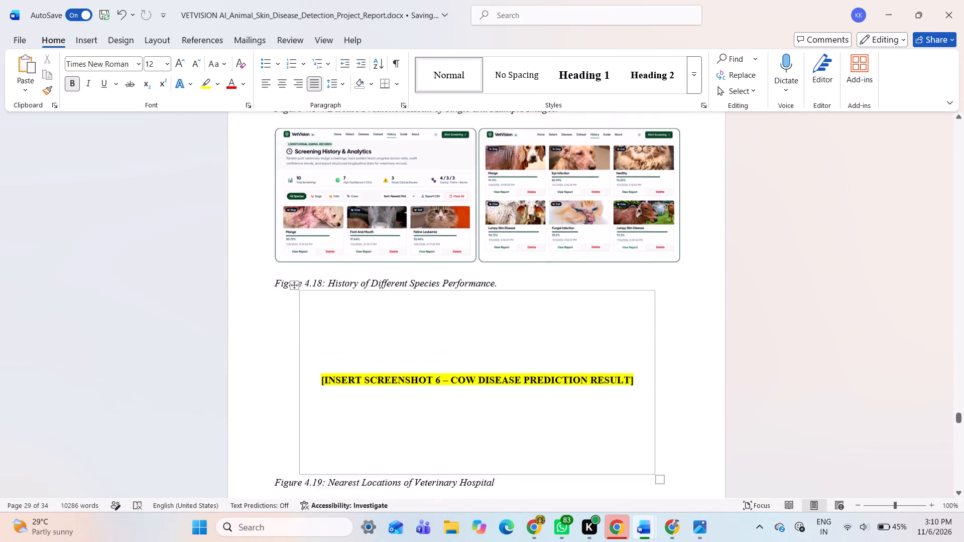
scroll(415, 279, "down", 2)
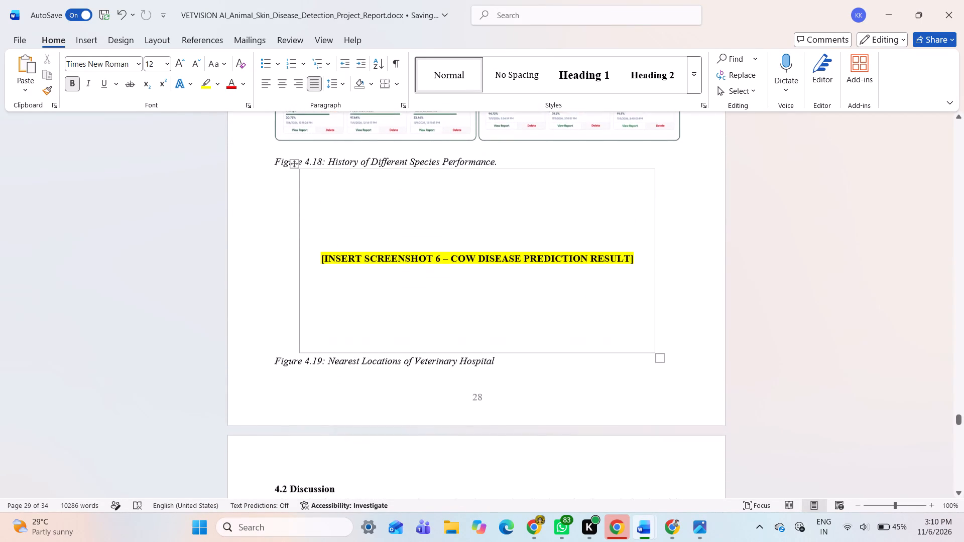
scroll(415, 279, "down", 1)
left_click(415, 279)
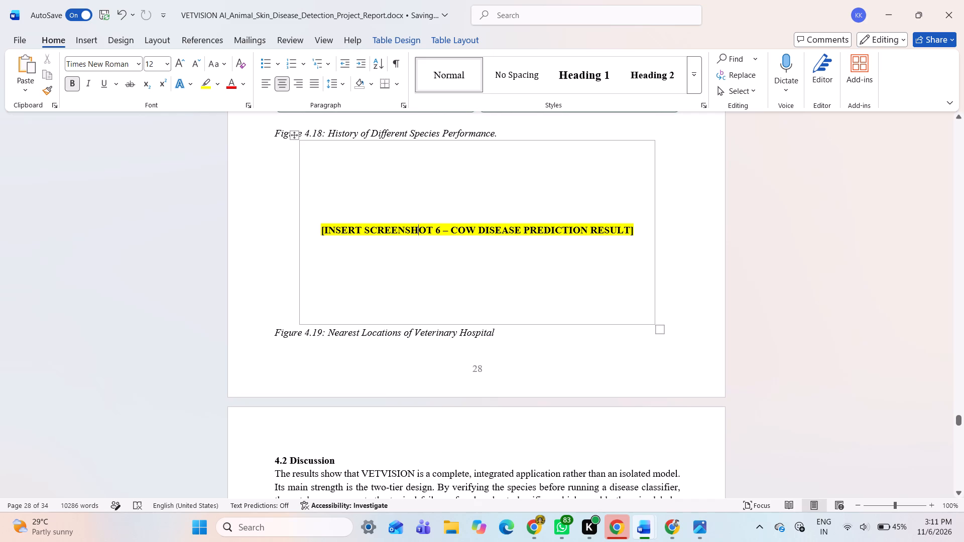
left_click(659, 329)
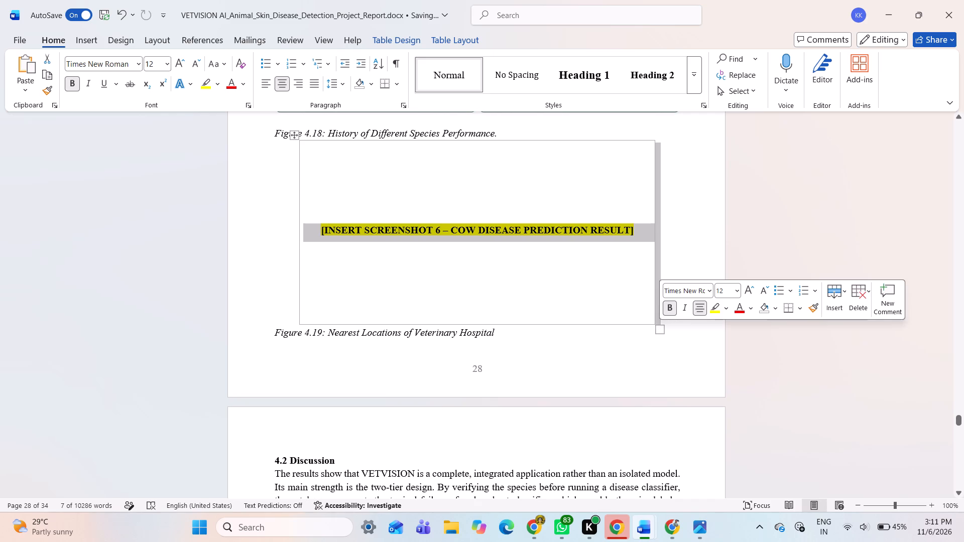
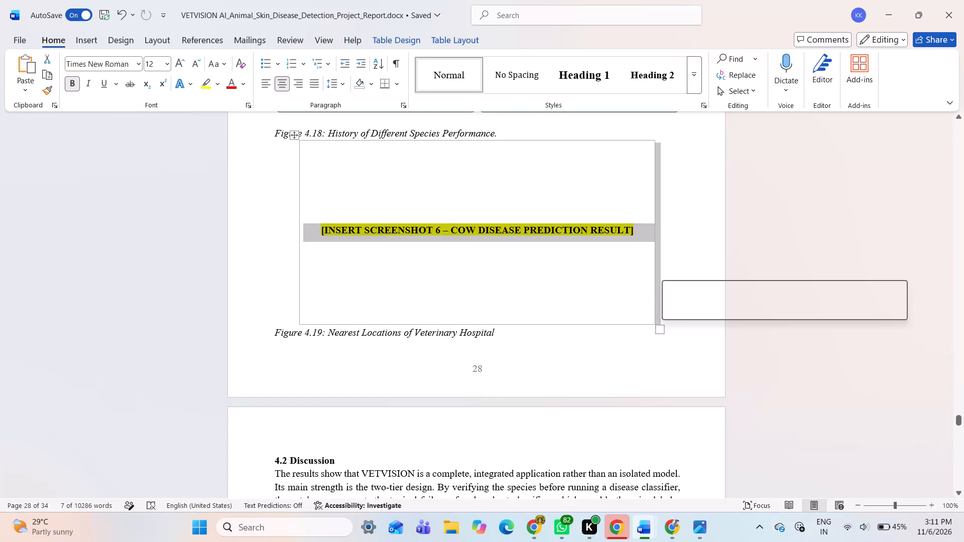
Replace the selected SCREENSHOT 6 placeholder box above the Figure 4.19 caption with the copied veterinary clinic map screenshot.
key("BackSpace")
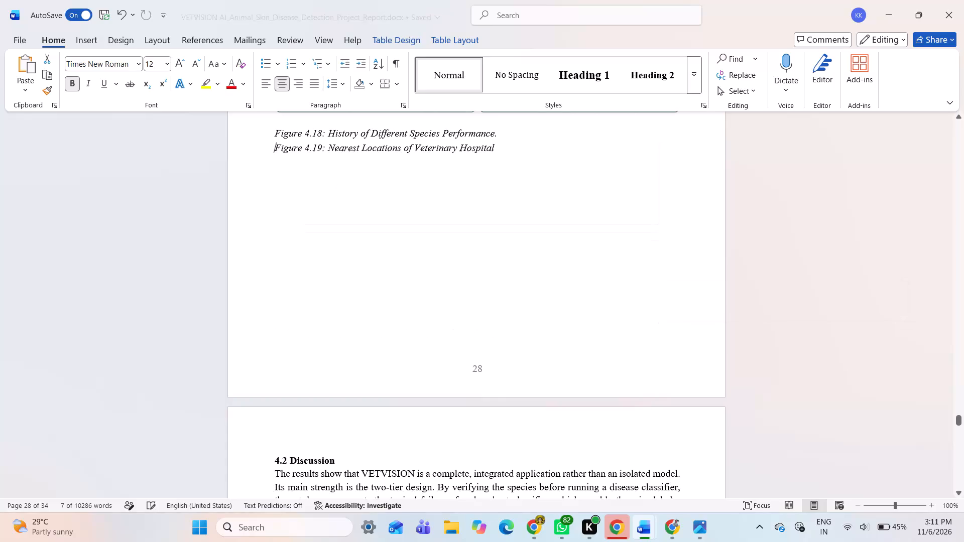
key("ctrl+v")
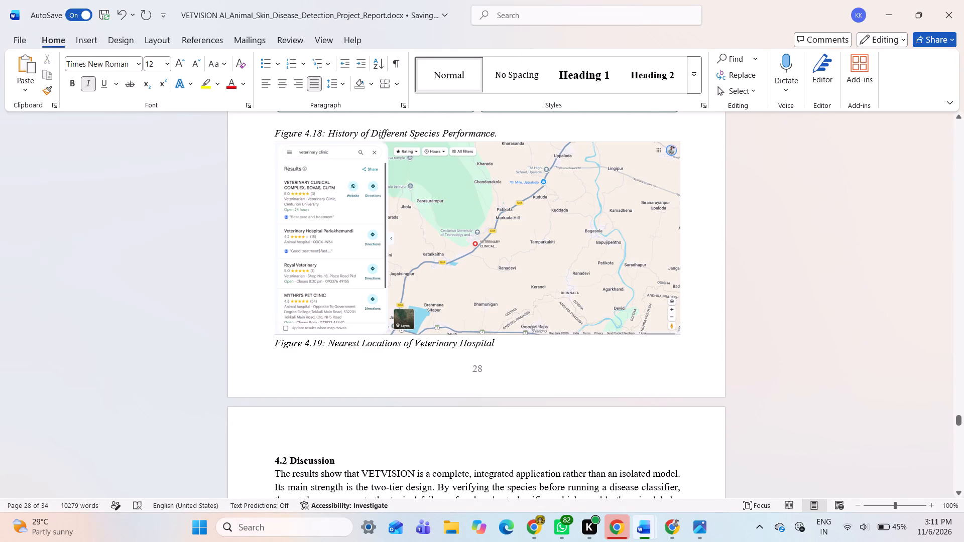
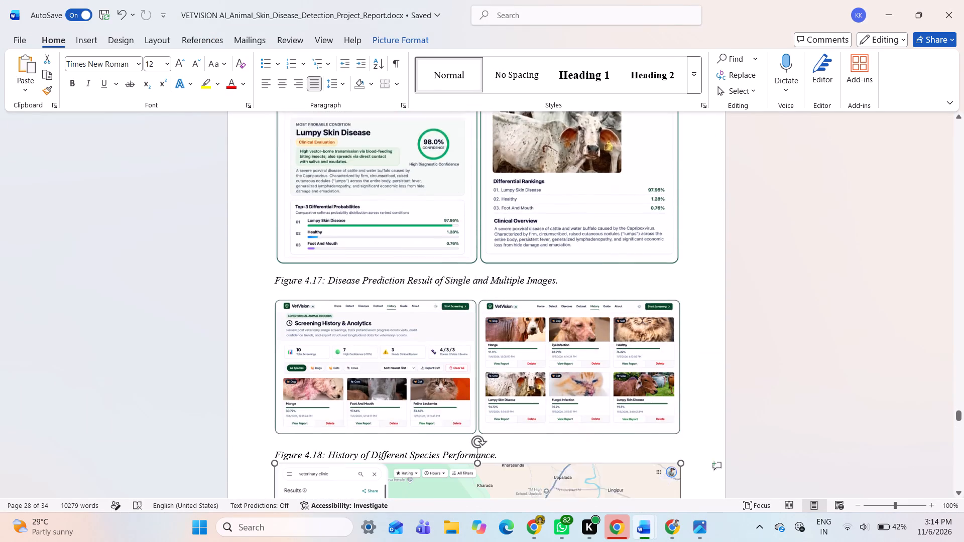
scroll(353, 402, "down", 3)
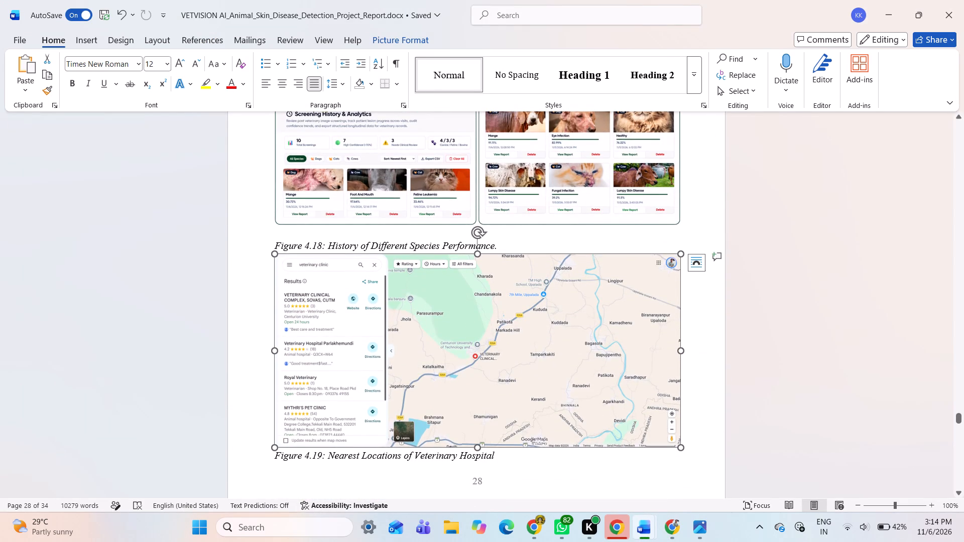
left_click(433, 362)
key("ctrl+v")
scroll(433, 362, "down", 1)
left_click(433, 362)
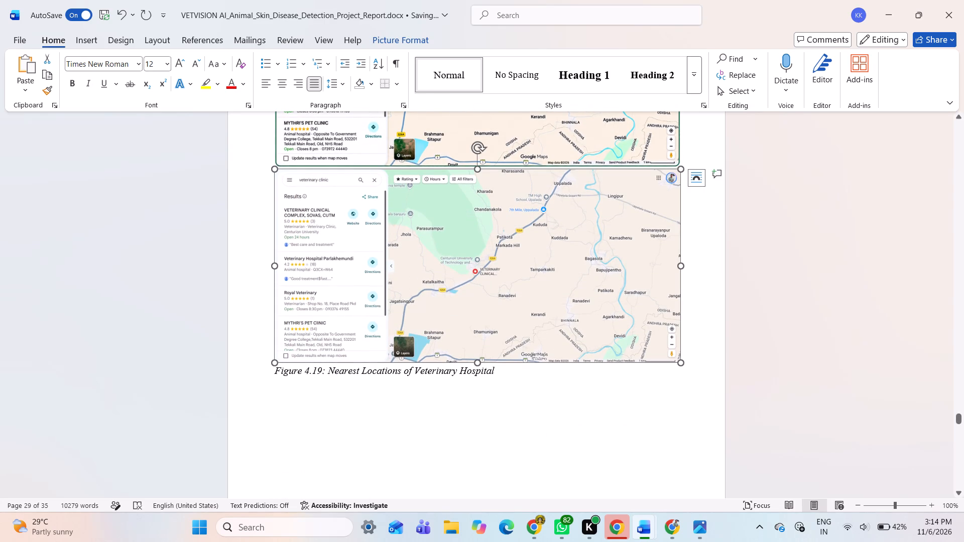
key("BackSpace")
scroll(611, 256, "up", 3)
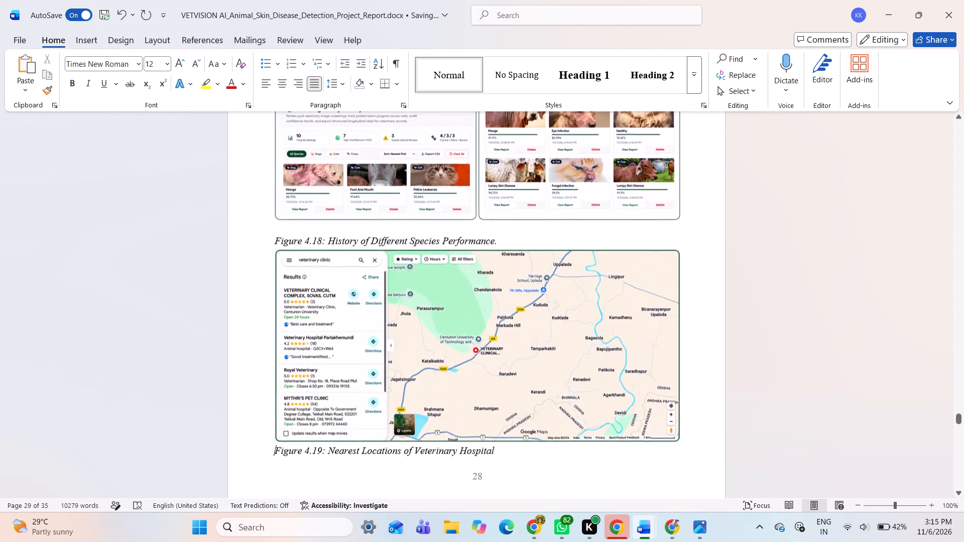
scroll(418, 337, "down", 1)
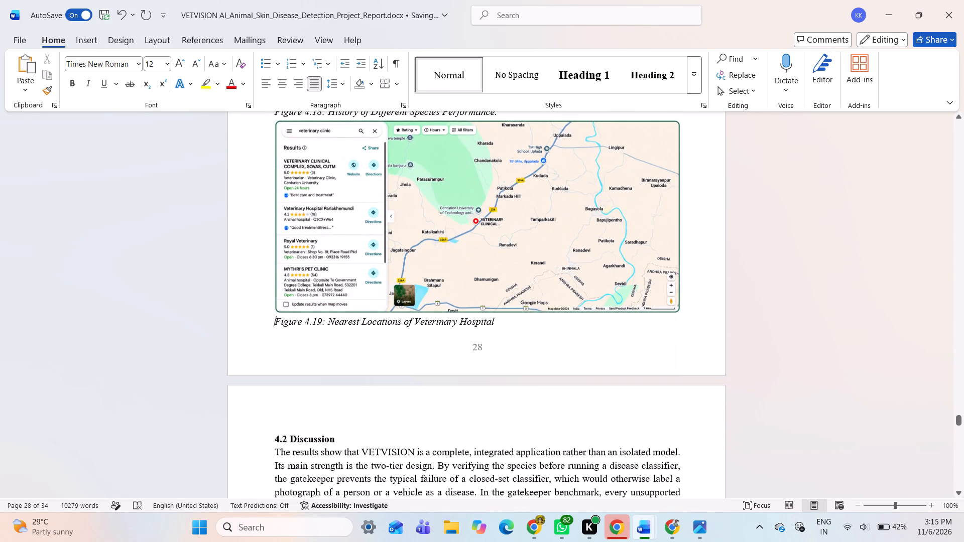
Reduce the new map image's height slightly and add a blank line between it and the Figure 4.19 caption.
key("Return")
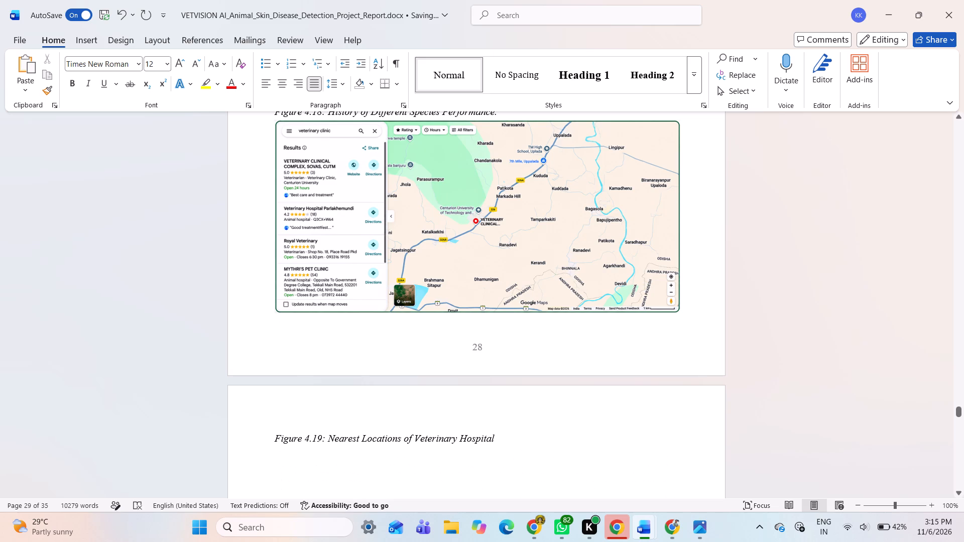
key("ctrl+z")
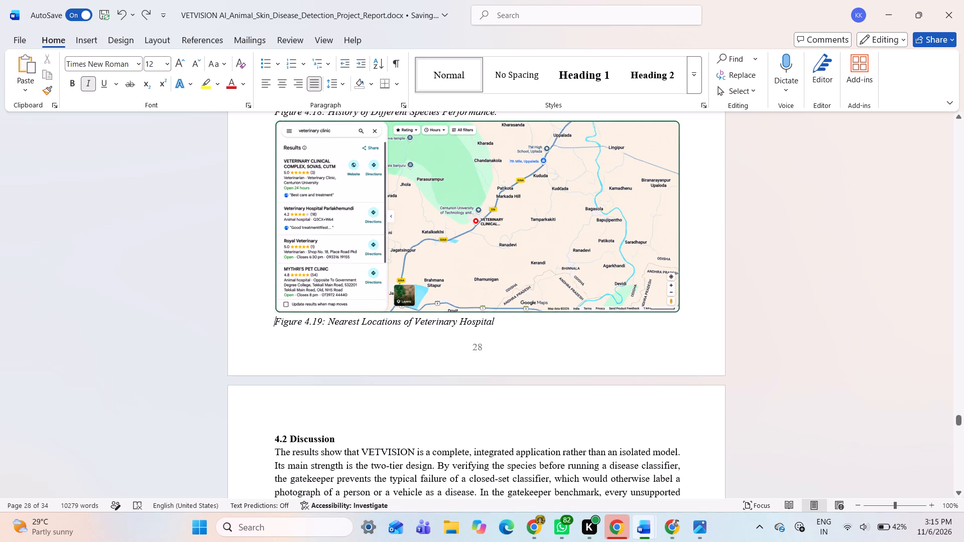
left_click(409, 245)
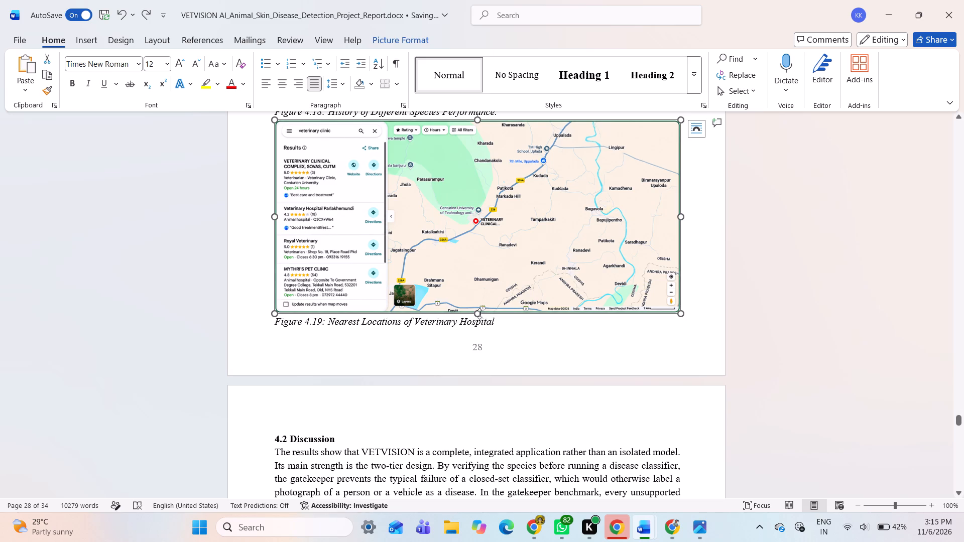
left_click_drag(478, 314, 478, 309)
left_click_drag(478, 309, 481, 297)
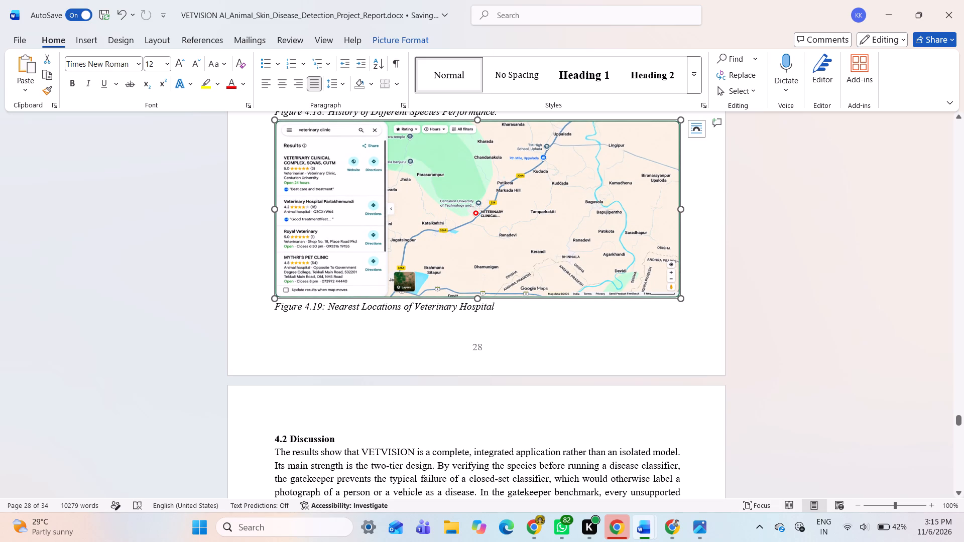
left_click(275, 307)
key("Return")
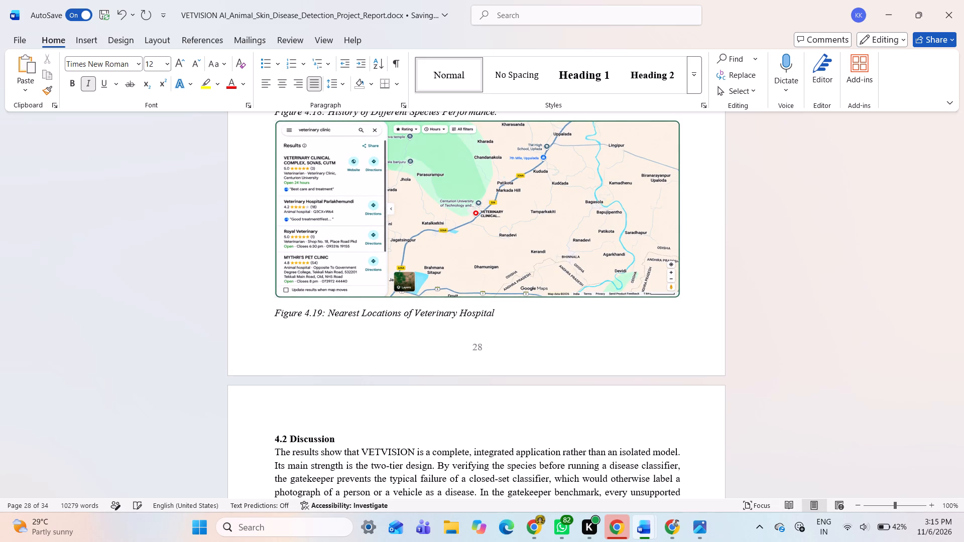
Add a blank line after the Figure 4.18 caption and shorten the map image so the Figure 4.19 caption fits on page 28.
scroll(306, 333, "up", 1)
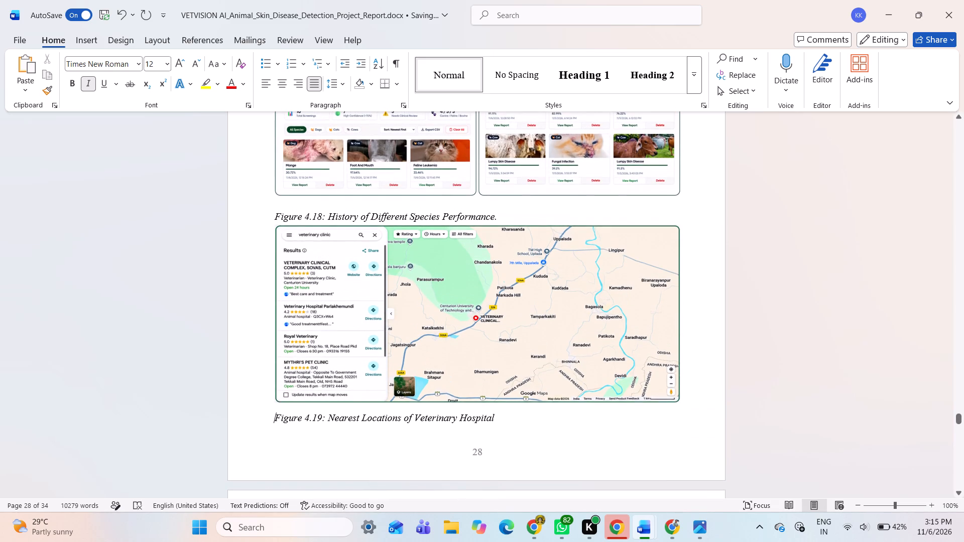
left_click(499, 216)
key("Return")
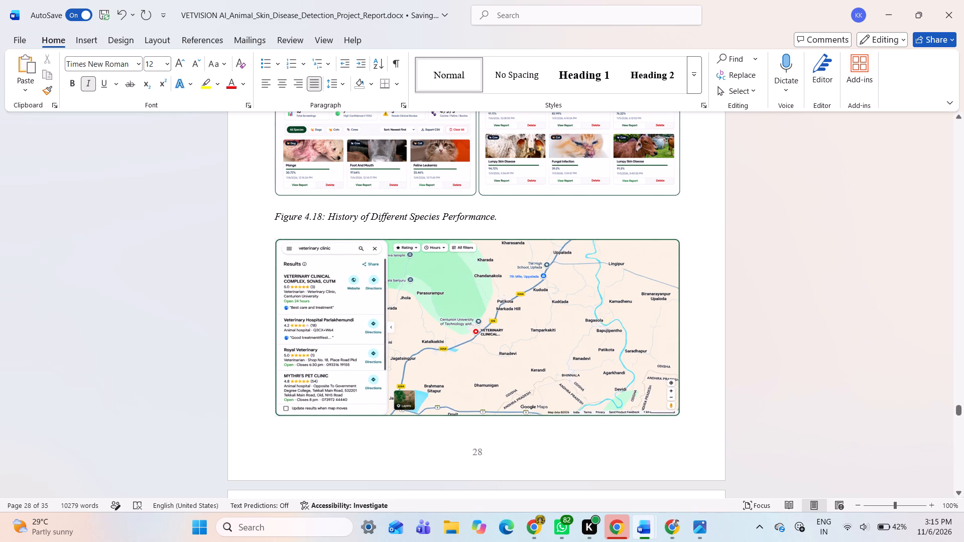
left_click(574, 297)
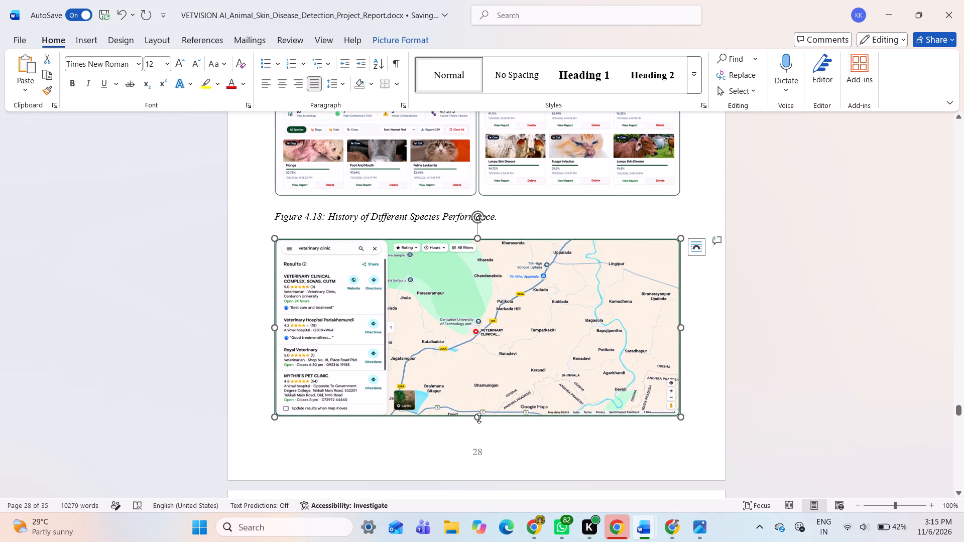
left_click_drag(478, 418, 478, 406)
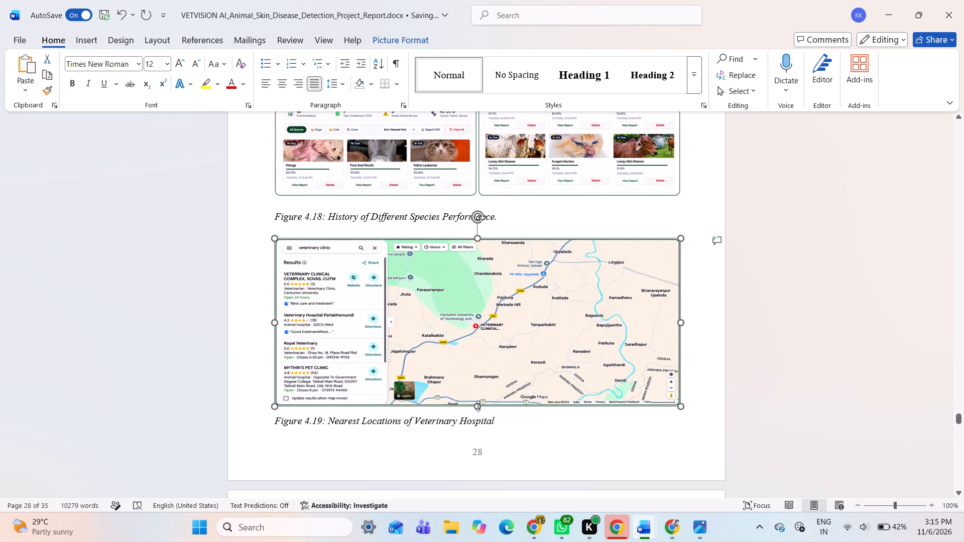
left_click(518, 439)
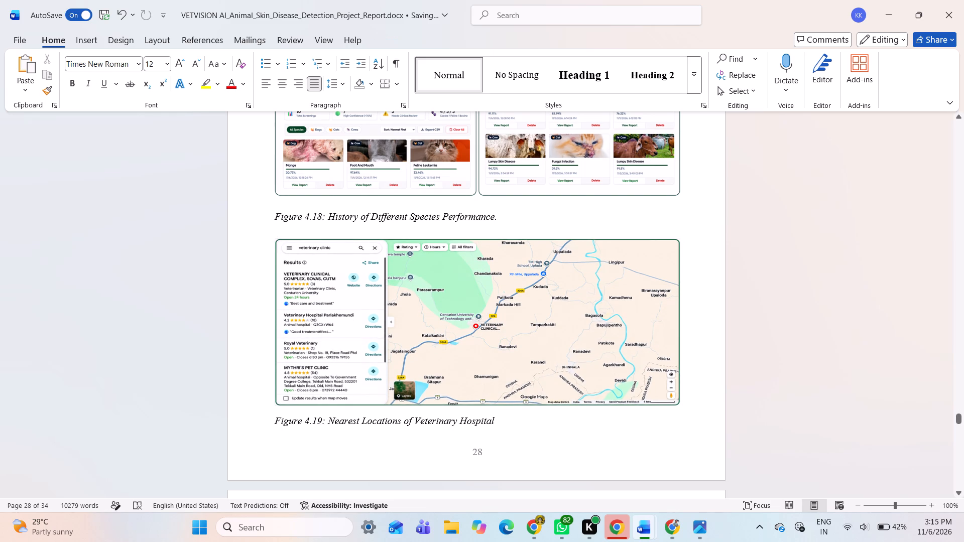
Delete the "Species-isolated multi-view analysis" sentence from section 4.2's third strength paragraph, ending it with "reviewable and exportable.".
scroll(518, 439, "down", 4)
scroll(518, 439, "left", 1)
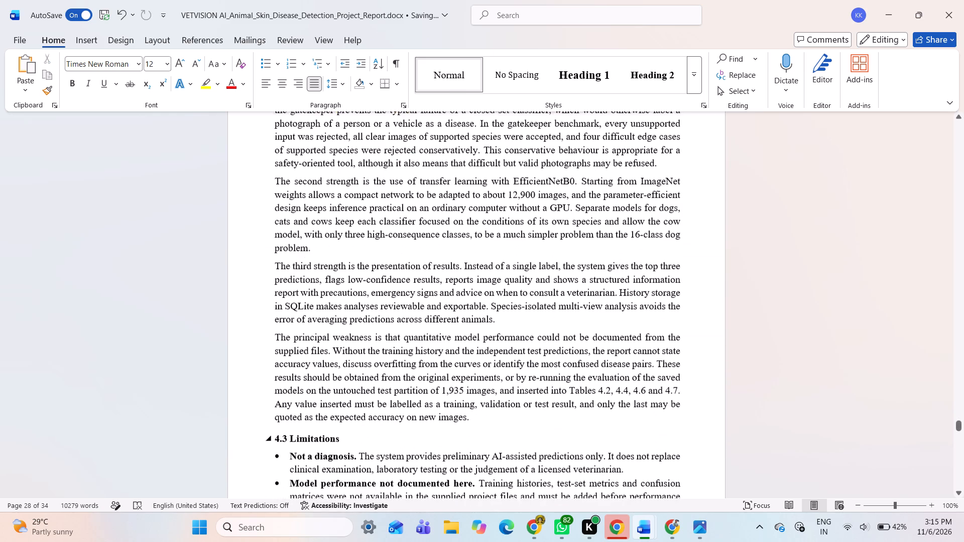
scroll(518, 439, "left", 1)
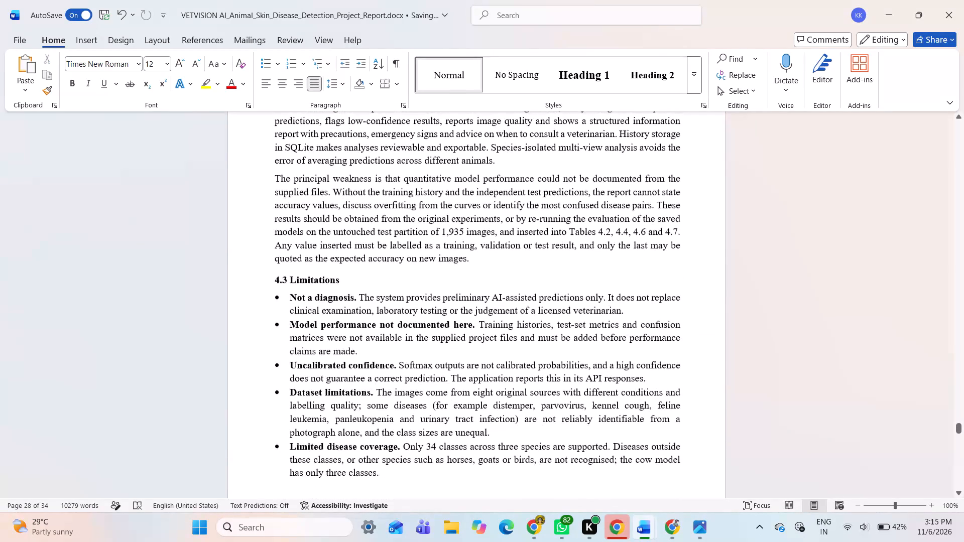
scroll(518, 439, "left", 1)
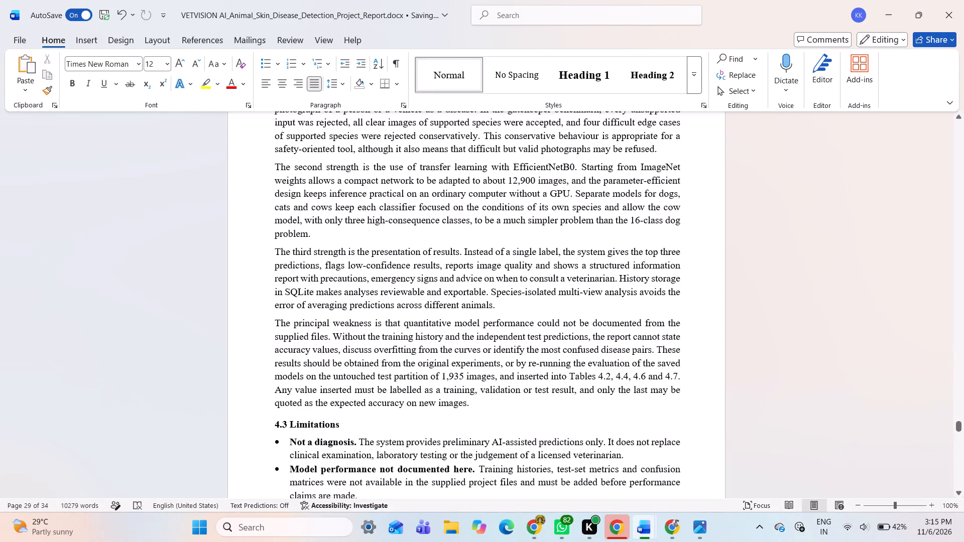
left_click_drag(489, 290, 502, 301)
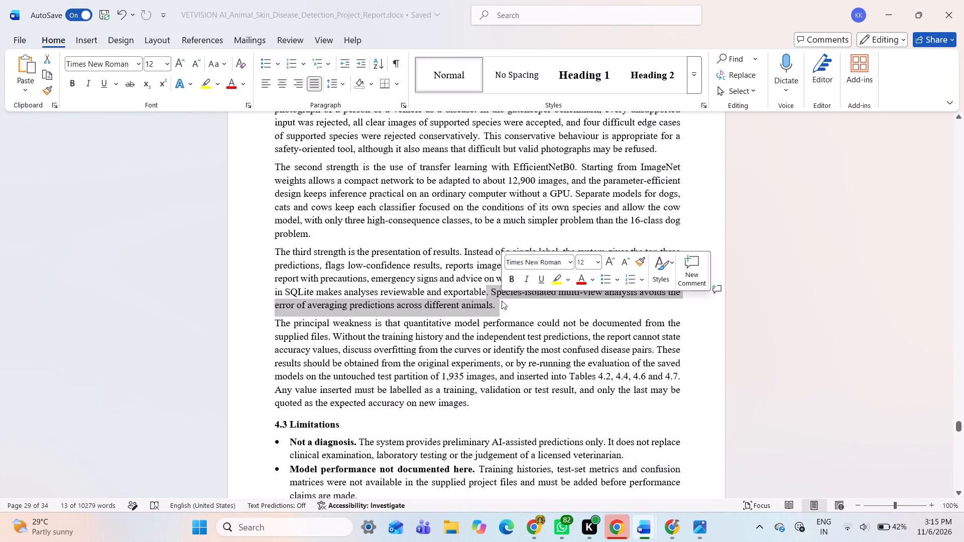
key("BackSpace")
key("period")
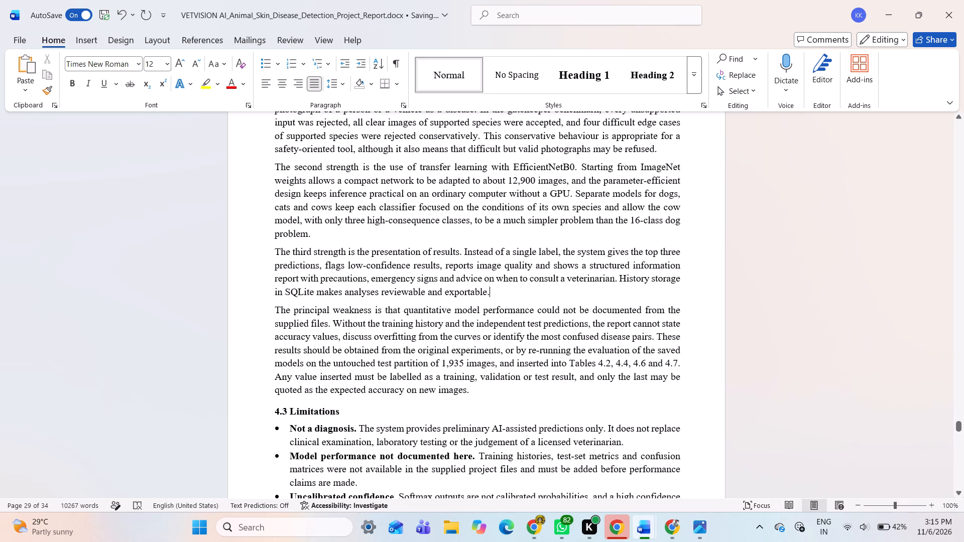
Trim the first 4.2 Discussion paragraph to end at "as a disease.", deleting the gatekeeper benchmark and conservative behaviour sentences.
scroll(433, 307, "up", 1)
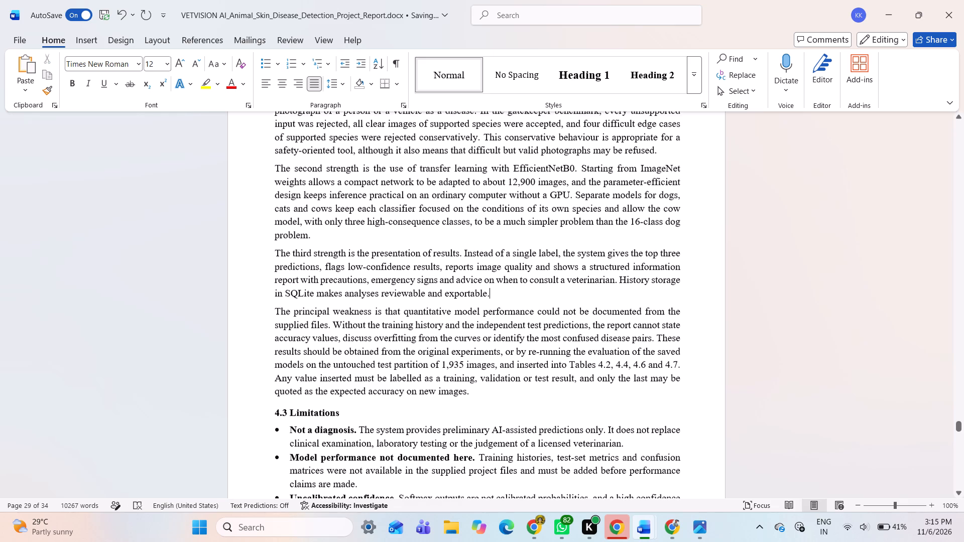
scroll(433, 307, "up", 1)
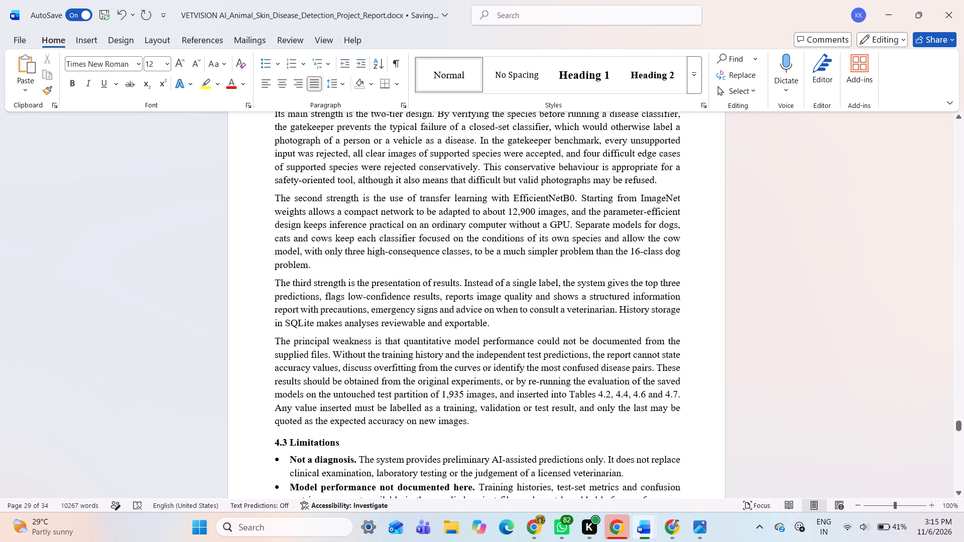
scroll(489, 230, "up", 1)
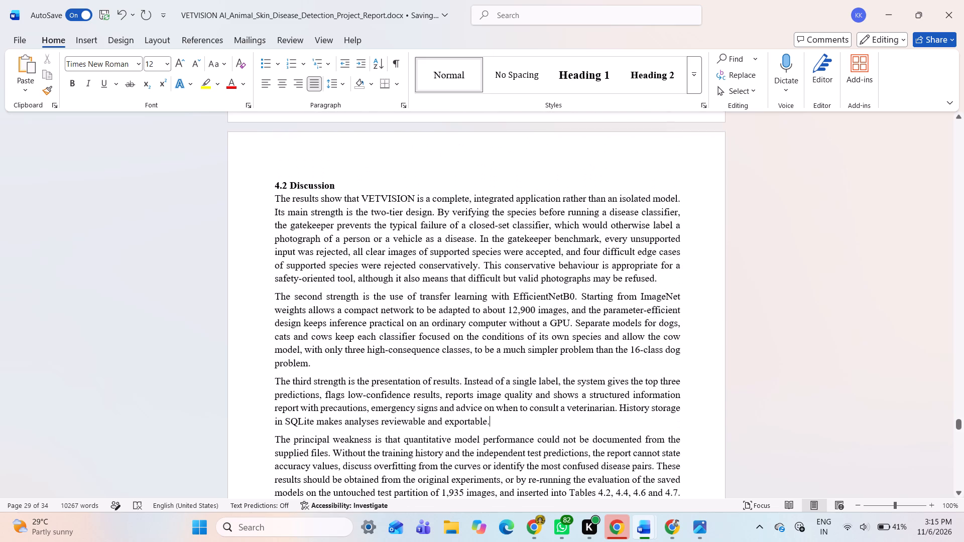
scroll(489, 230, "up", 1)
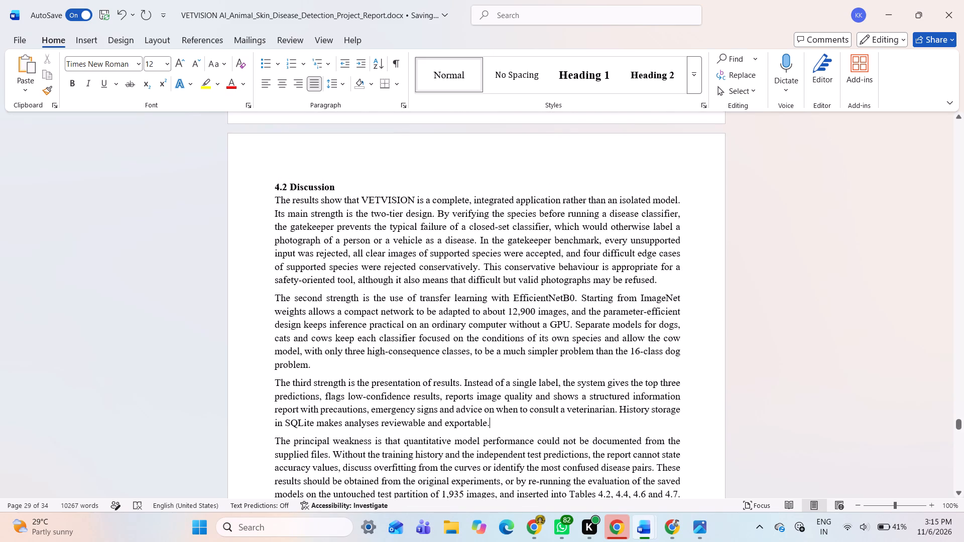
left_click_drag(487, 266, 570, 270)
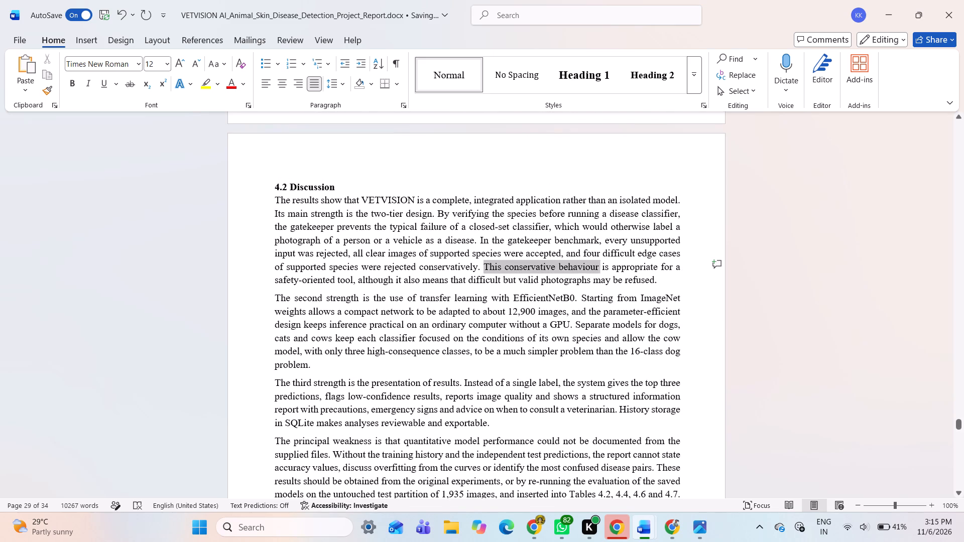
left_click_drag(570, 270, 643, 278)
key("BackSpace")
key("BackSpace")
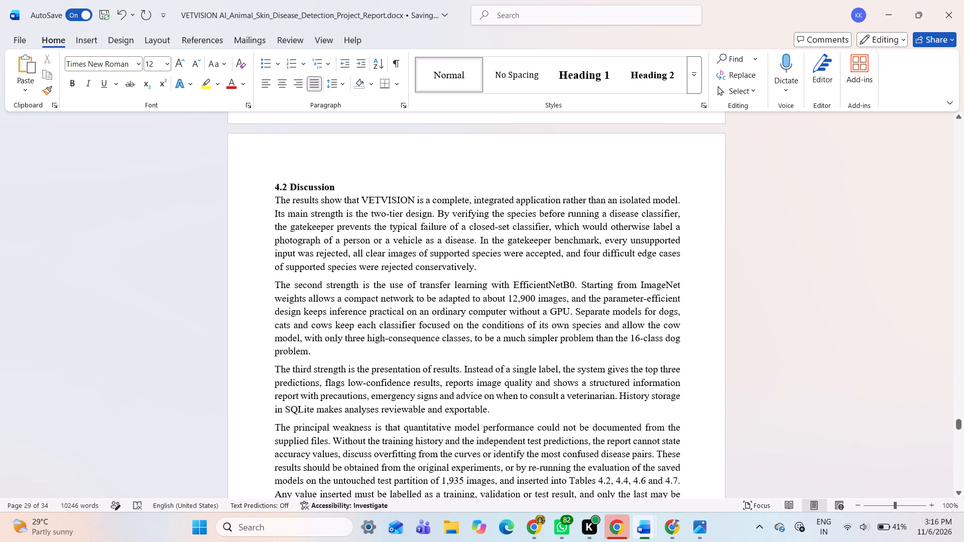
left_click_drag(476, 237, 486, 267)
key("BackSpace")
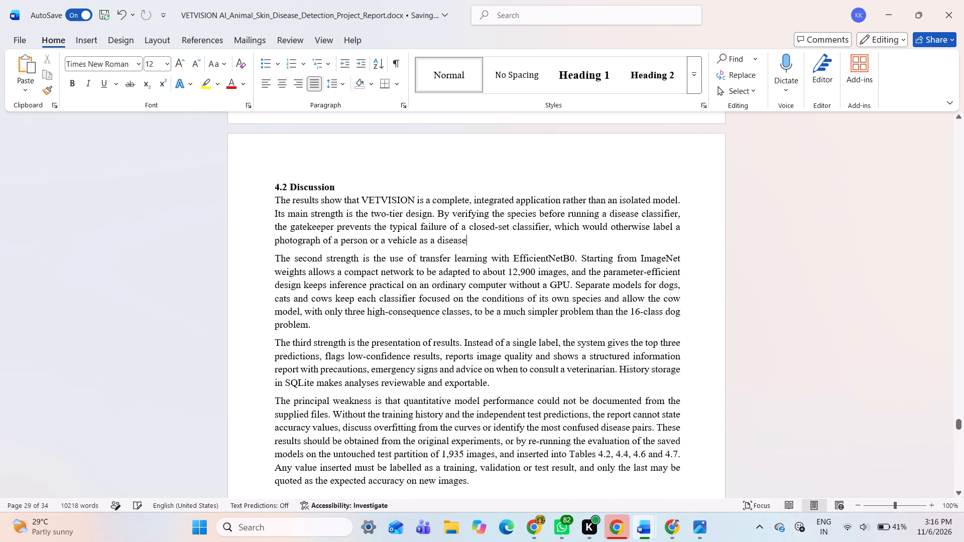
key("period")
scroll(479, 255, "down", 1)
Check how the 4.2 Discussion and 4.3 Limitations text runs from the Figure 4.19 page through page 30.
scroll(479, 255, "down", 4)
scroll(479, 255, "up", 1)
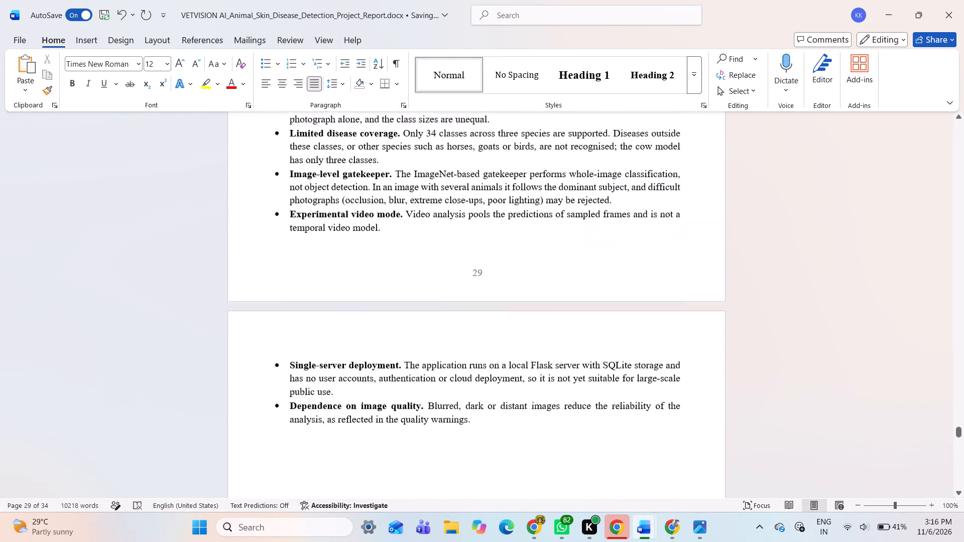
scroll(479, 255, "up", 4)
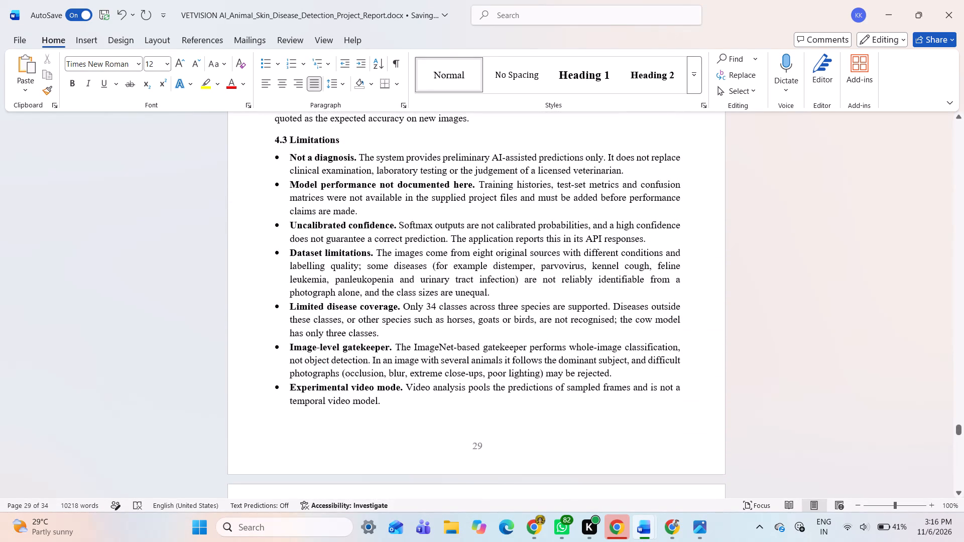
scroll(479, 255, "up", 2)
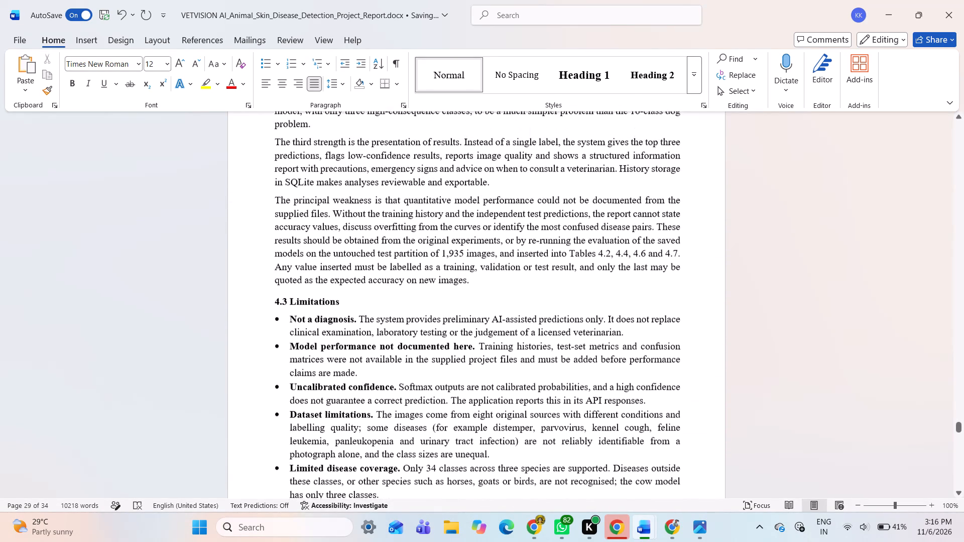
scroll(479, 255, "up", 1)
scroll(479, 255, "down", 4)
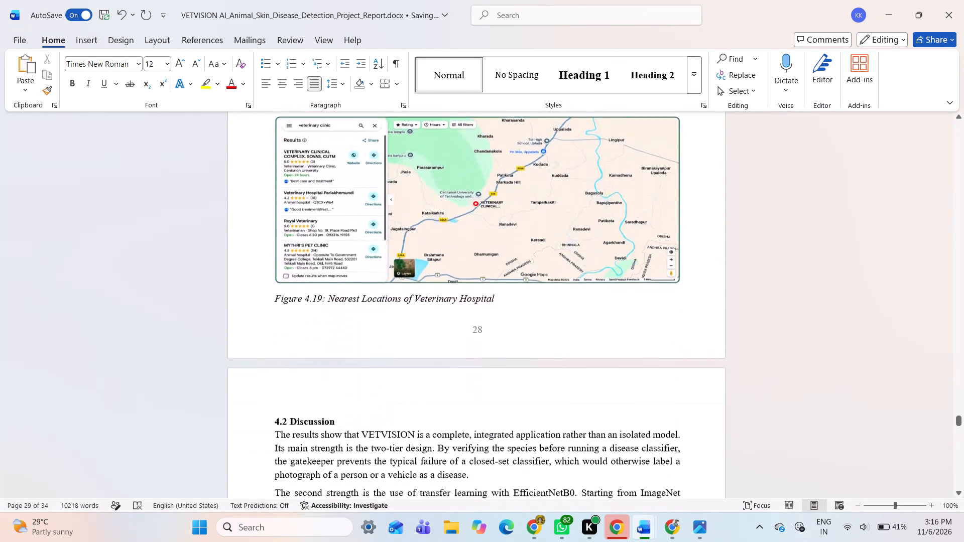
scroll(479, 255, "up", 3)
scroll(479, 255, "down", 5)
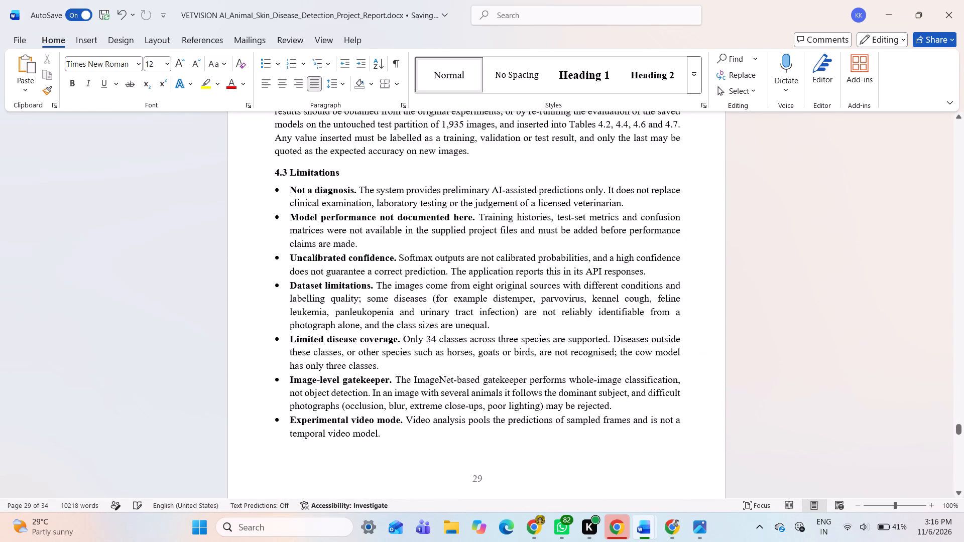
scroll(472, 325, "down", 1)
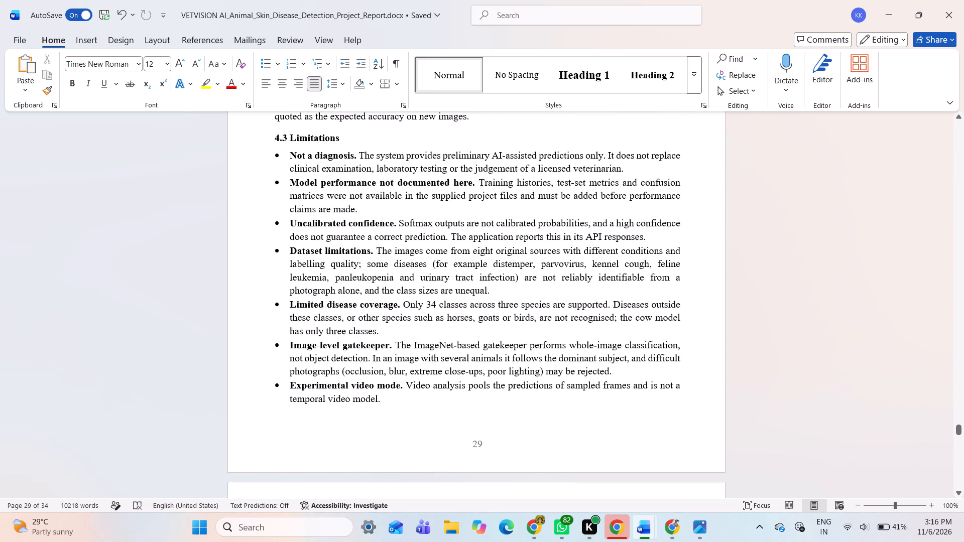
scroll(472, 325, "down", 1)
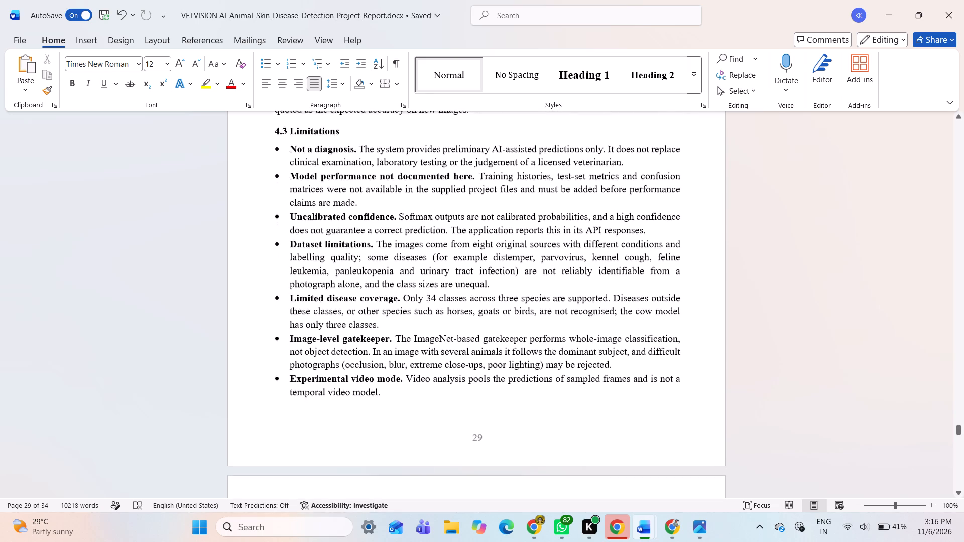
scroll(472, 325, "down", 1)
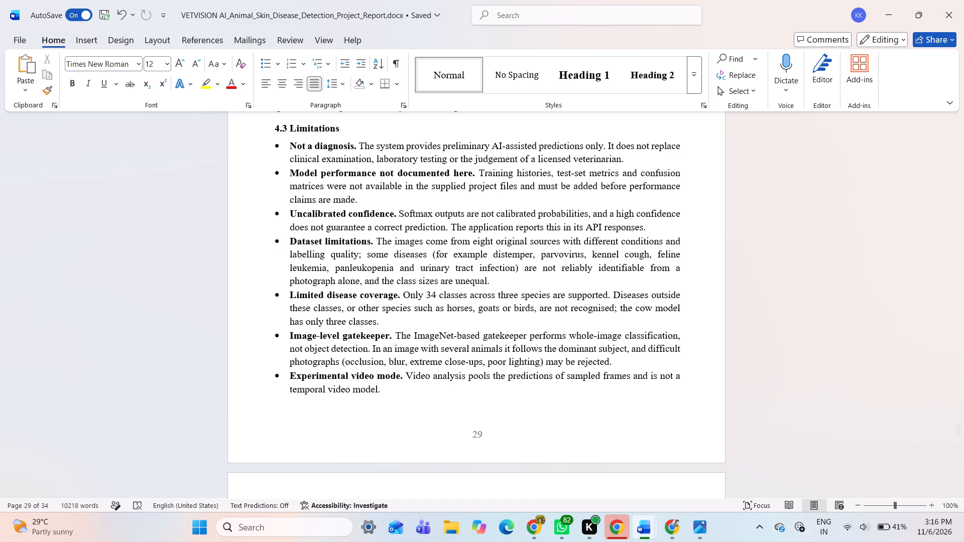
scroll(565, 304, "up", 1)
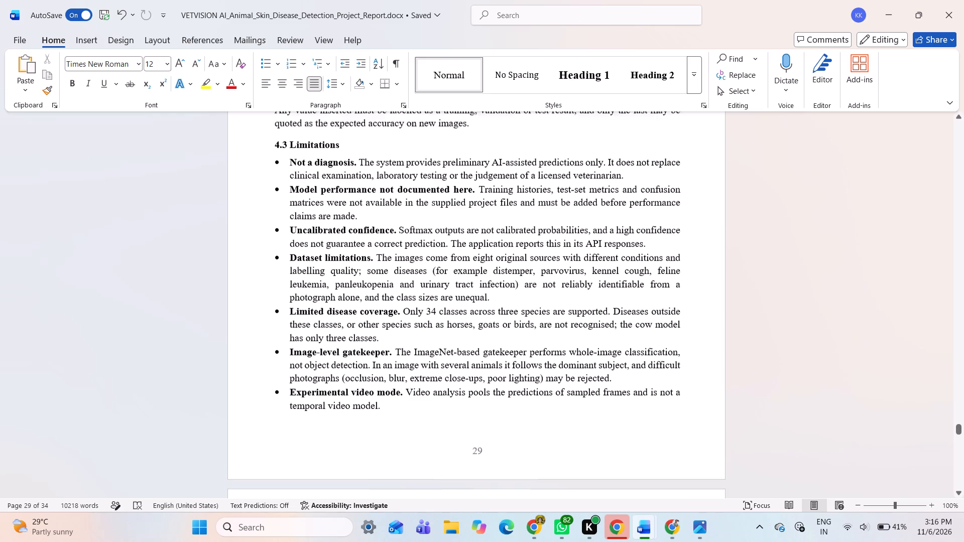
scroll(565, 304, "up", 1)
scroll(565, 304, "down", 3)
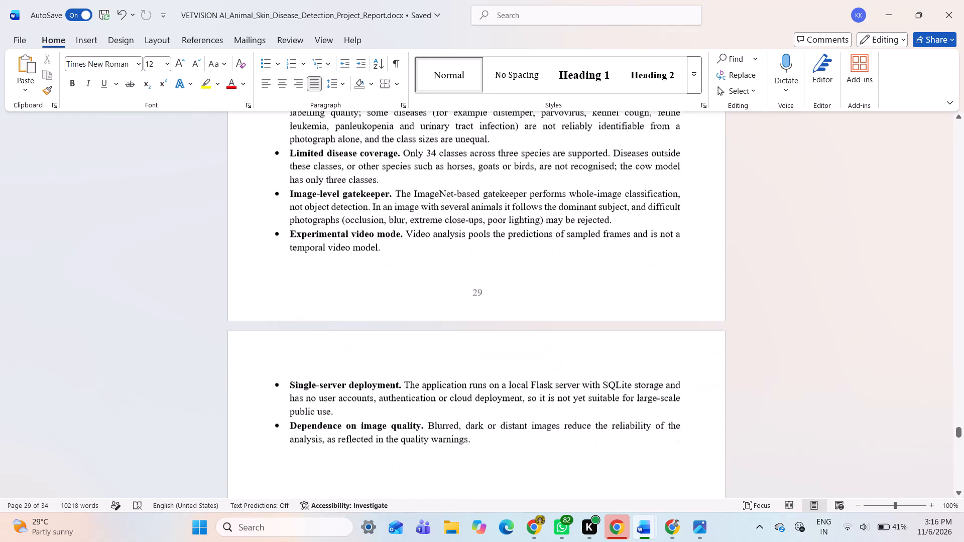
scroll(565, 304, "down", 1)
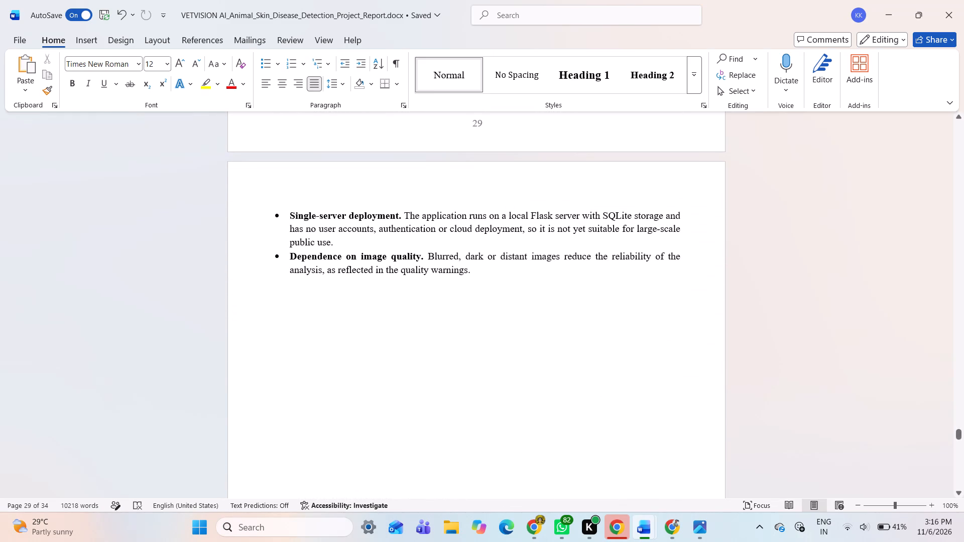
scroll(565, 304, "down", 1)
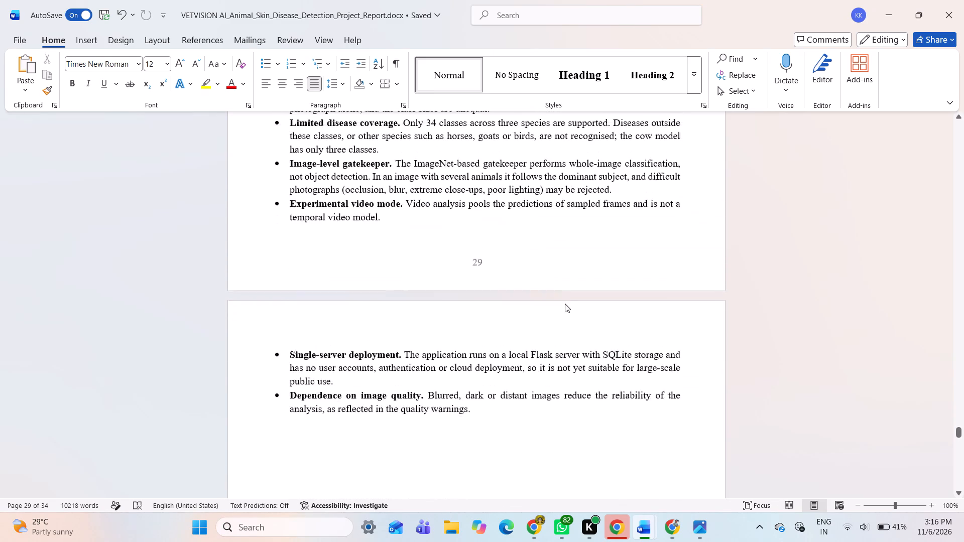
Look through Chapter 5, the References and the end of the report, then return to the 4.2 Discussion paragraphs.
scroll(565, 304, "down", 3)
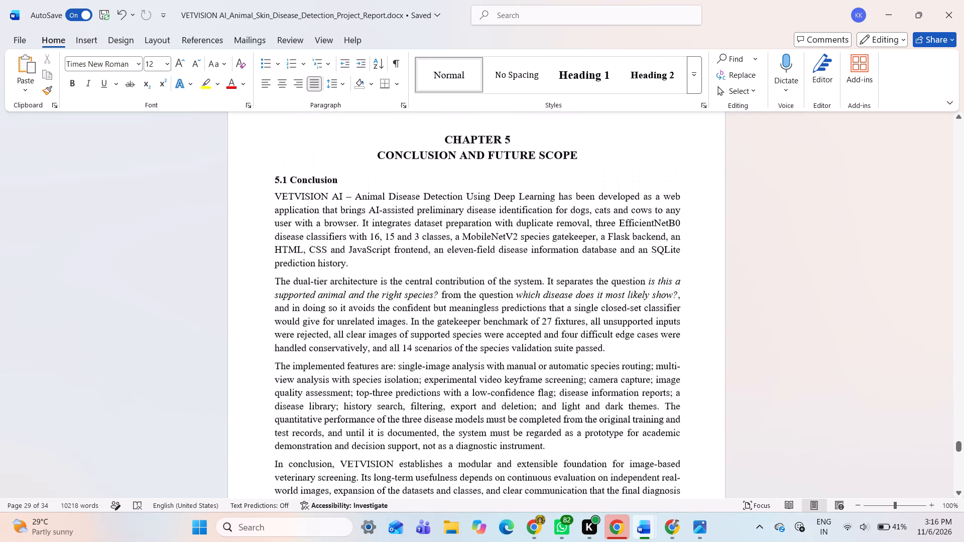
scroll(565, 304, "down", 2)
scroll(565, 304, "up", 2)
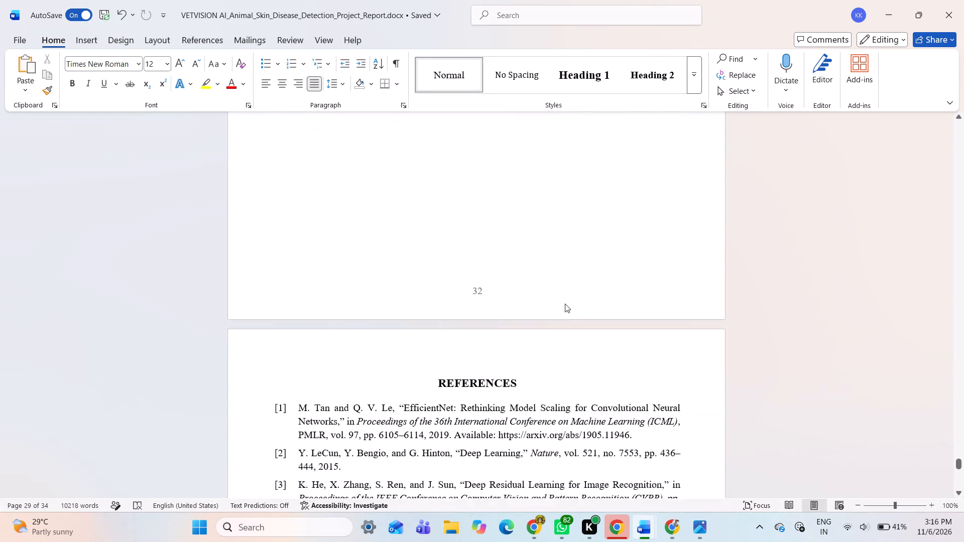
scroll(565, 304, "up", 2)
scroll(565, 304, "down", 3)
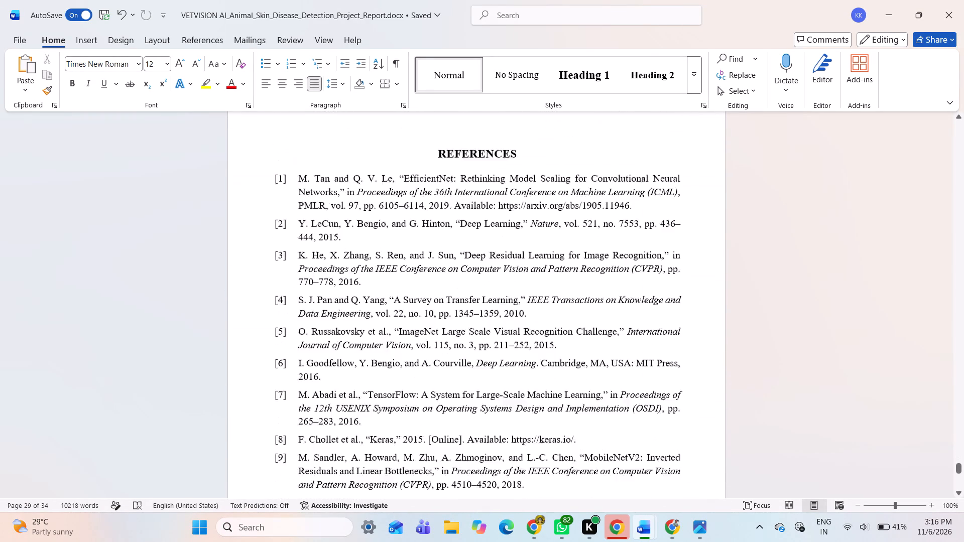
scroll(565, 304, "down", 5)
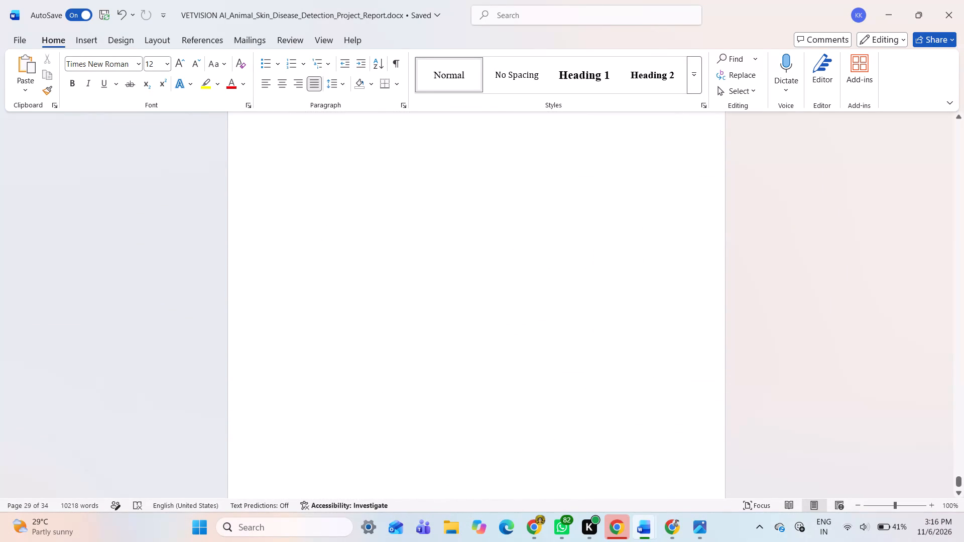
scroll(565, 304, "down", 8)
scroll(565, 304, "up", 6)
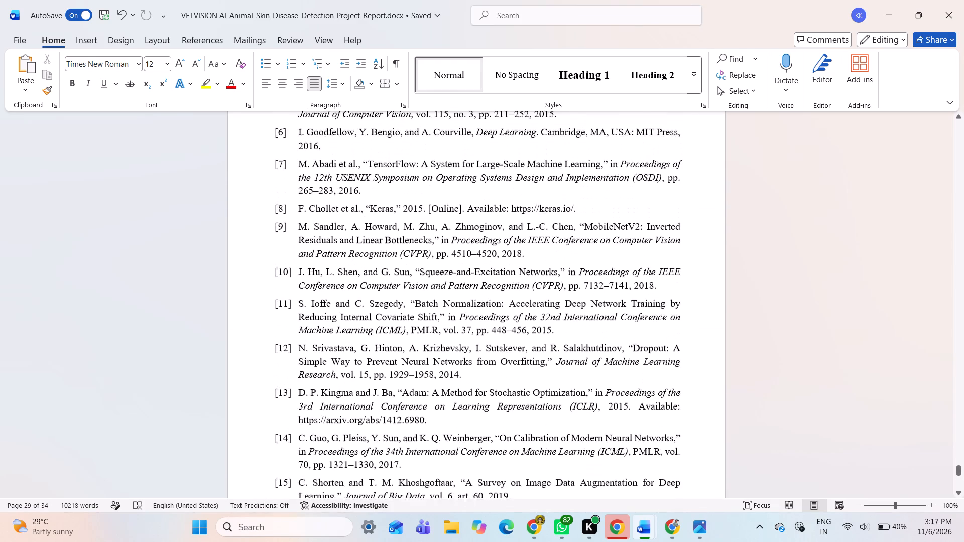
scroll(565, 304, "up", 3)
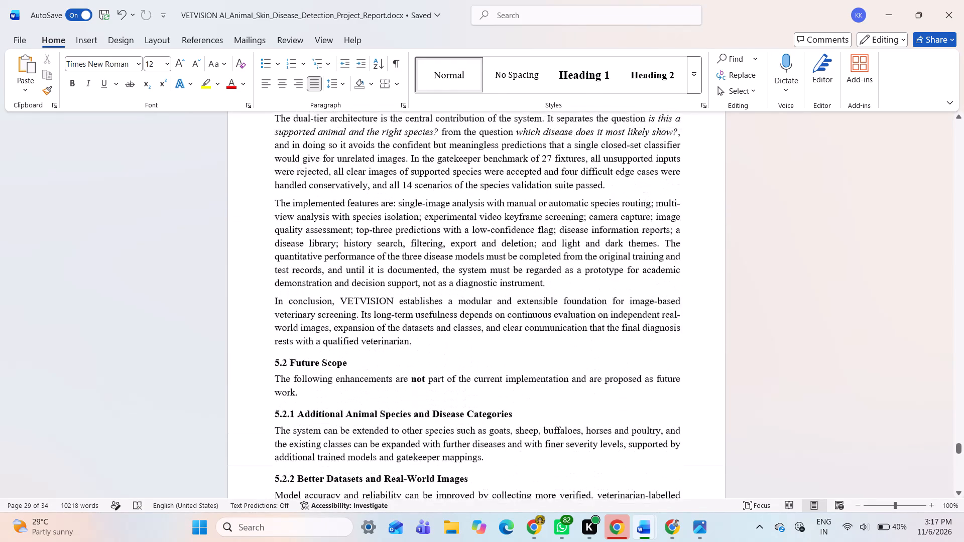
scroll(565, 304, "down", 2)
scroll(565, 304, "up", 3)
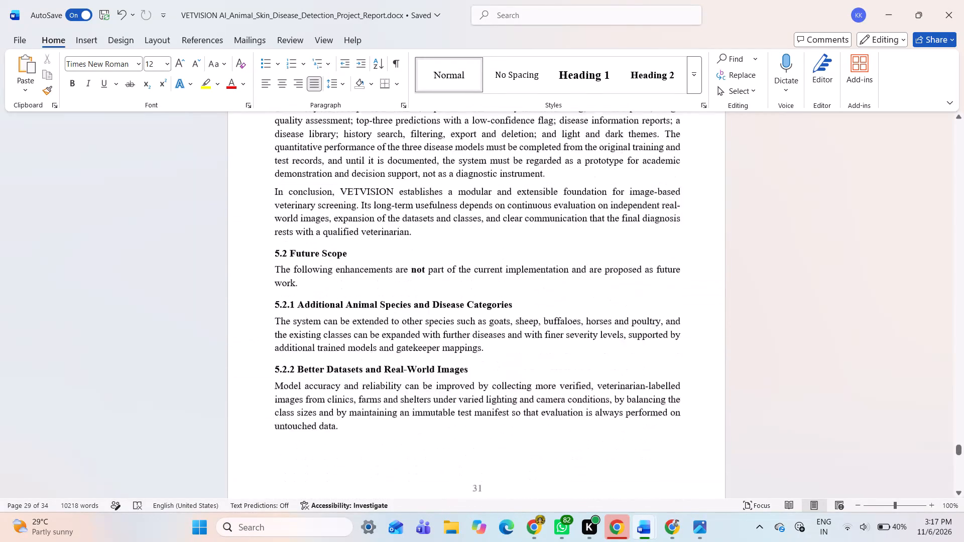
scroll(565, 304, "up", 4)
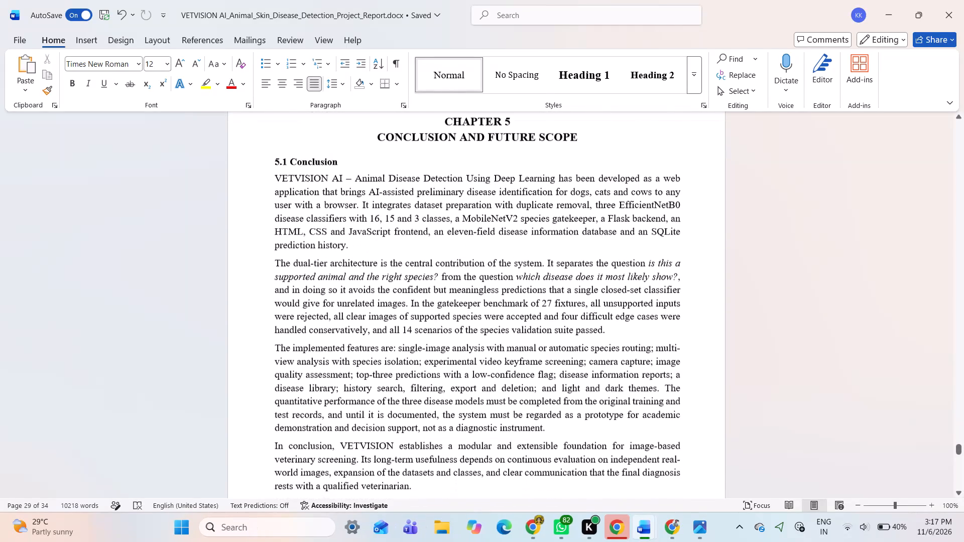
scroll(565, 304, "up", 4)
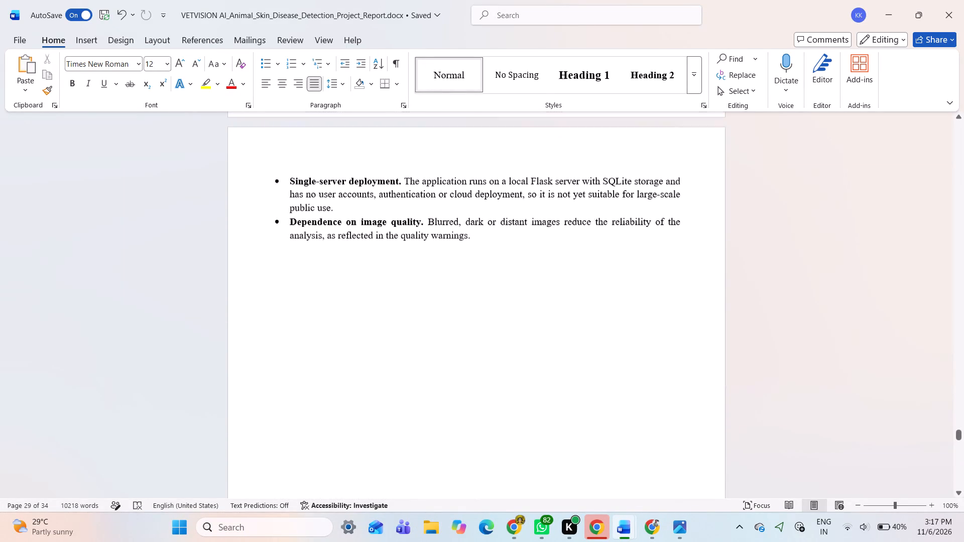
scroll(565, 304, "up", 4)
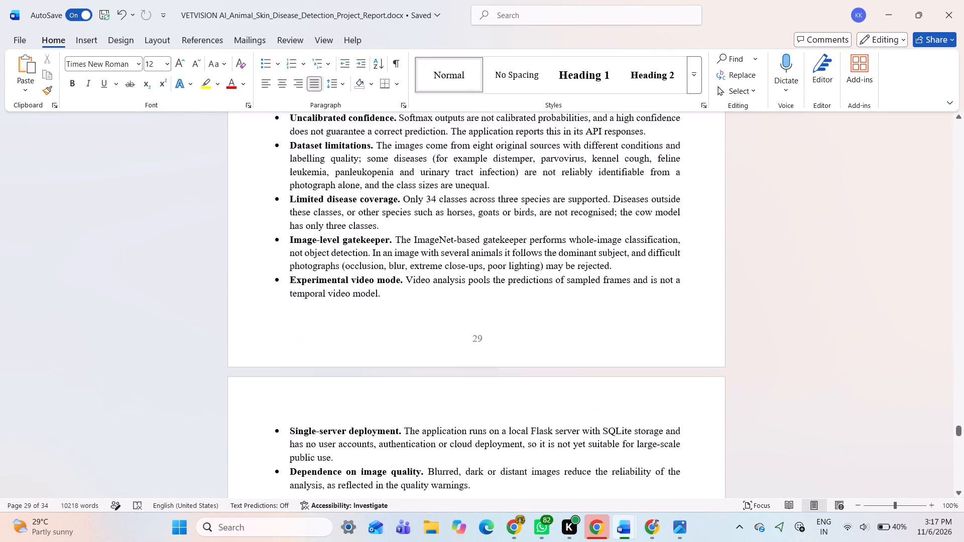
scroll(565, 304, "up", 2)
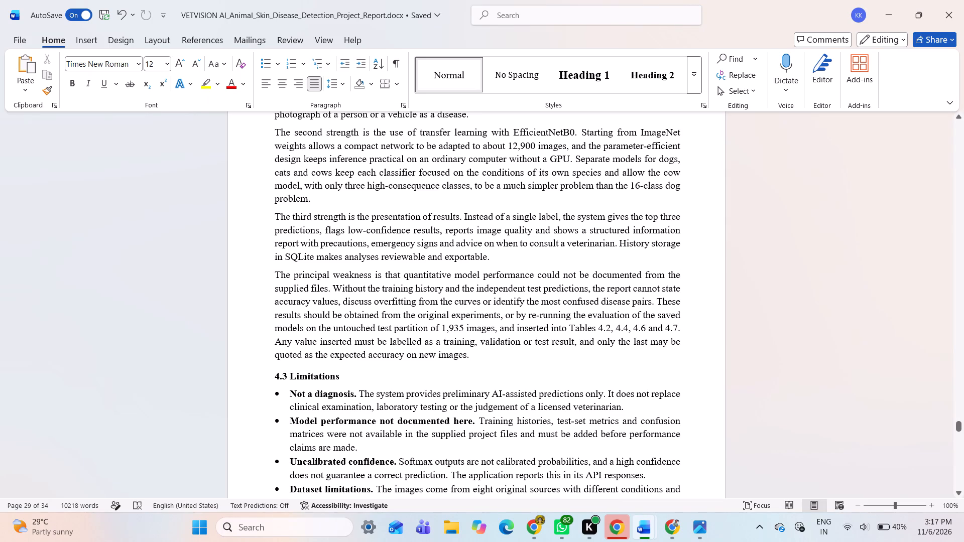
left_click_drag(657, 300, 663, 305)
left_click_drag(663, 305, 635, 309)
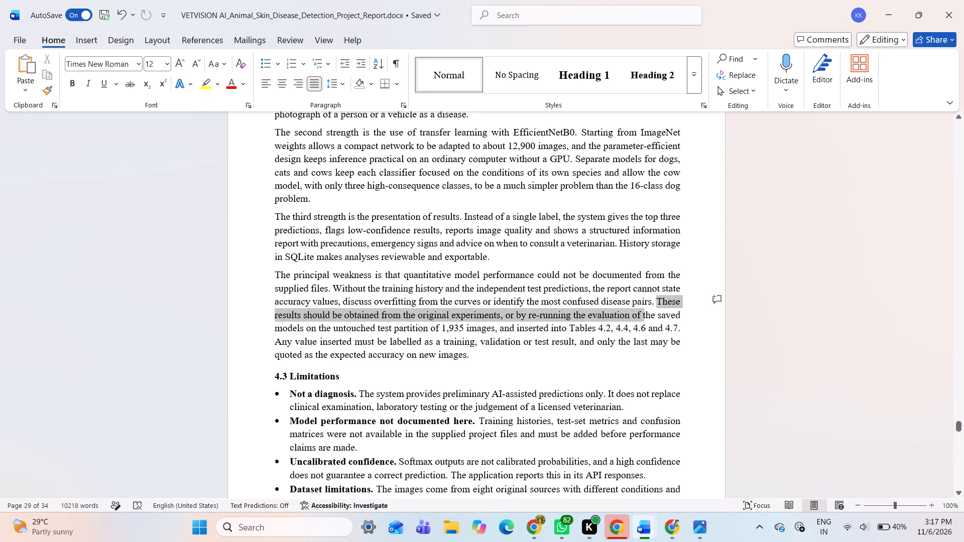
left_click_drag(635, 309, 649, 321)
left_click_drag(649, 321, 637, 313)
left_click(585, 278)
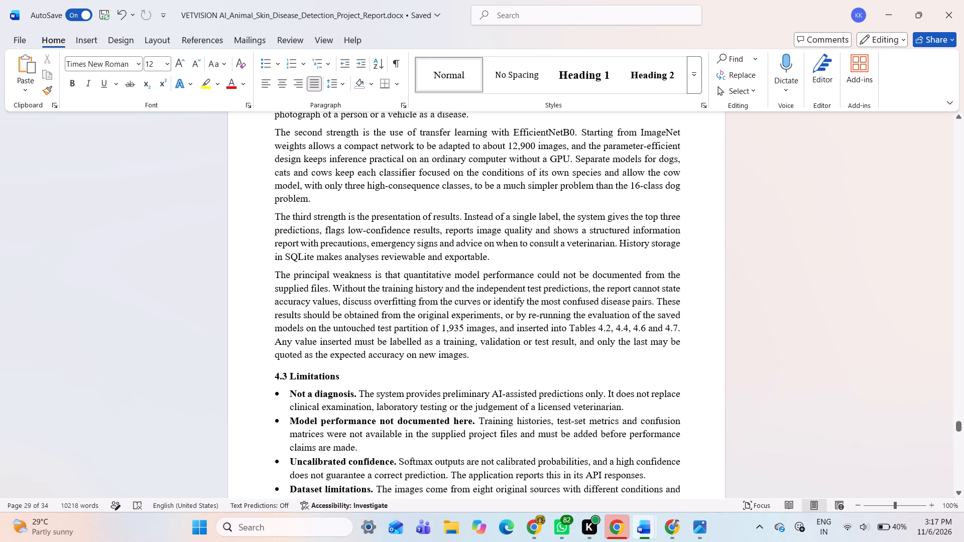
Delete the "Without the training history" sentence from section 4.2's principal weakness paragraph, keeping a period after "supplied files".
left_click_drag(331, 286, 655, 307)
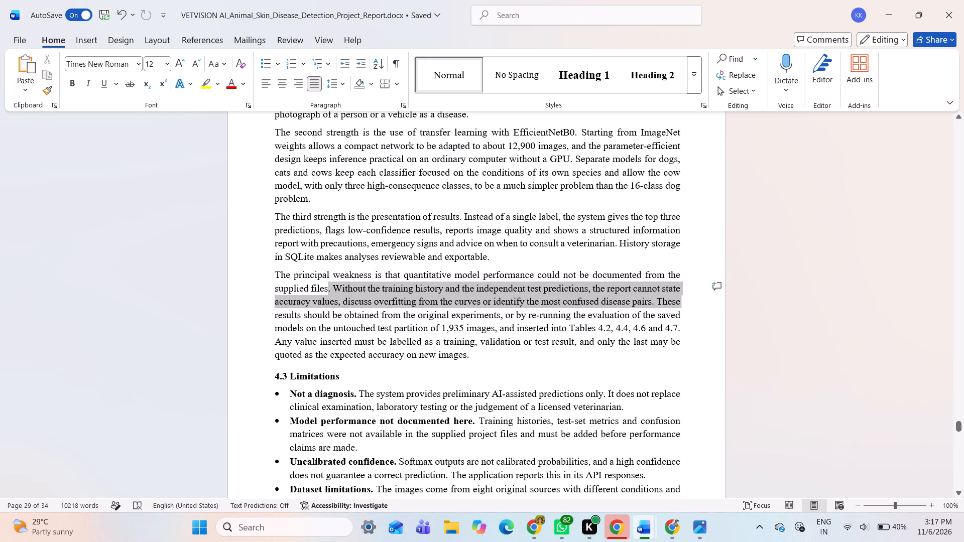
left_click_drag(655, 307, 653, 306)
left_click_drag(653, 306, 655, 307)
key("BackSpace")
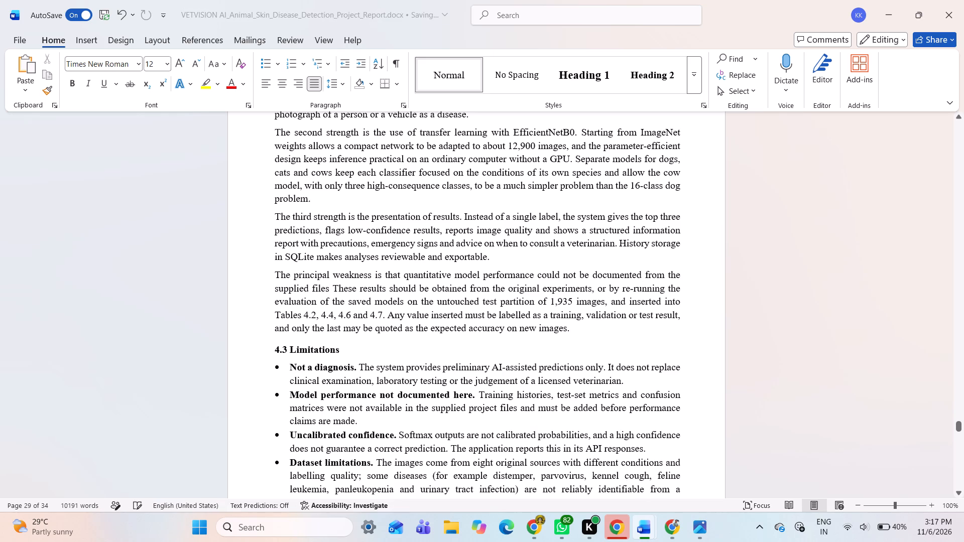
key("period")
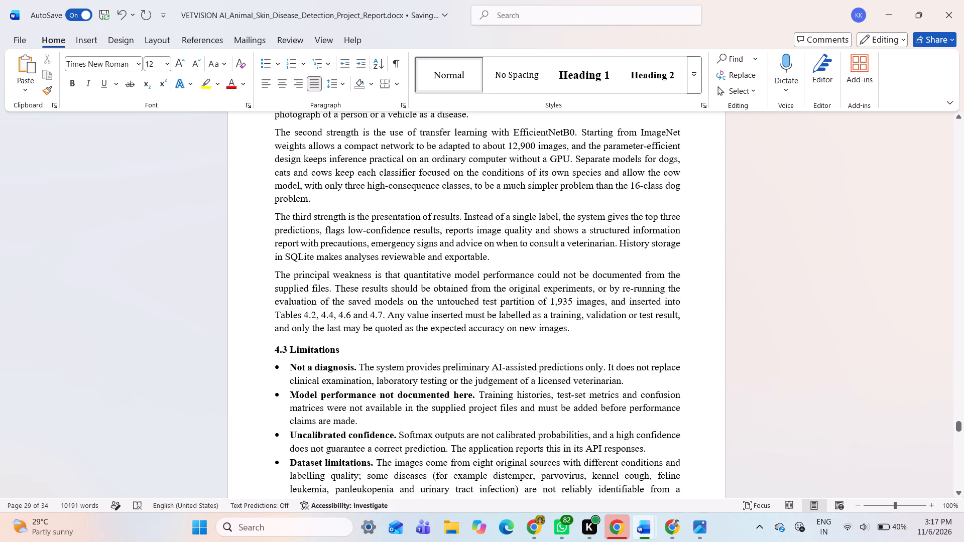
Delete the "History storage in SQLite" sentence from the third strength paragraph, ending it with "consult a veterinarian.".
left_click(620, 243)
left_click_drag(620, 243, 613, 259)
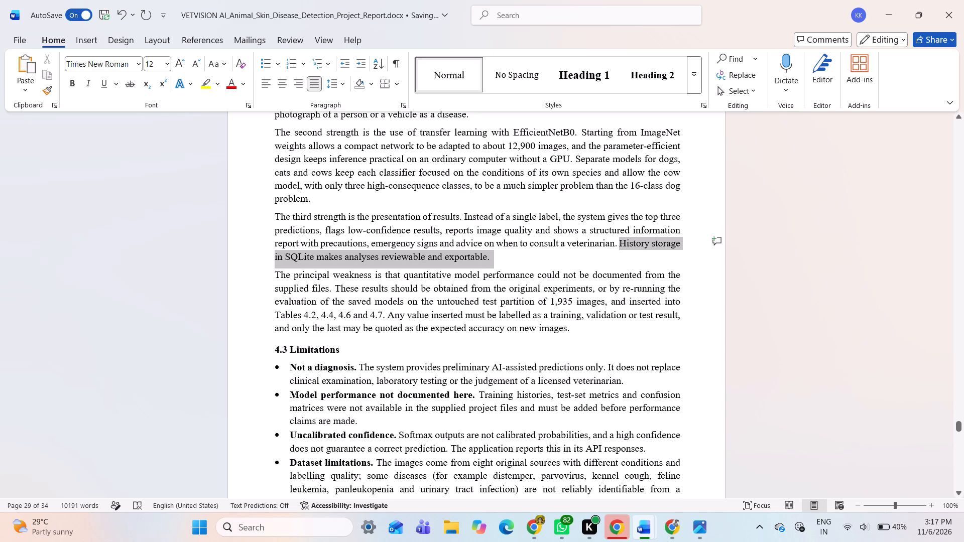
left_click_drag(613, 259, 613, 259)
key("BackSpace")
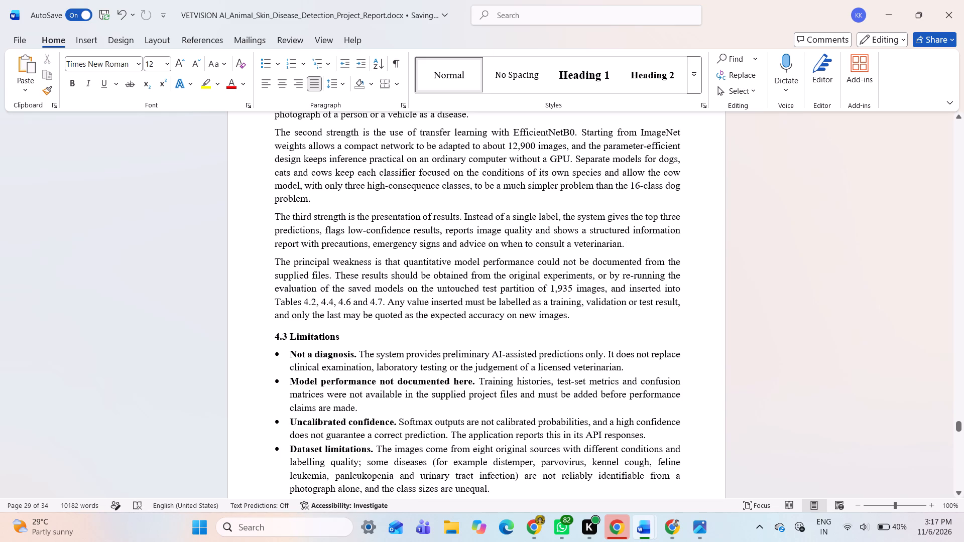
scroll(397, 288, "up", 1)
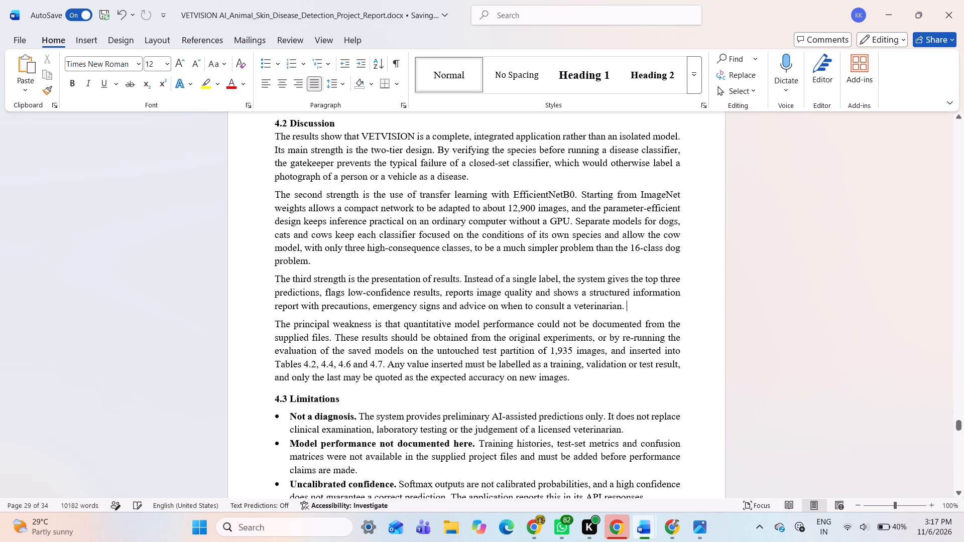
Delete the "Image-level gatekeeper" bullet from the 4.3 Limitations list.
scroll(501, 246, "up", 1)
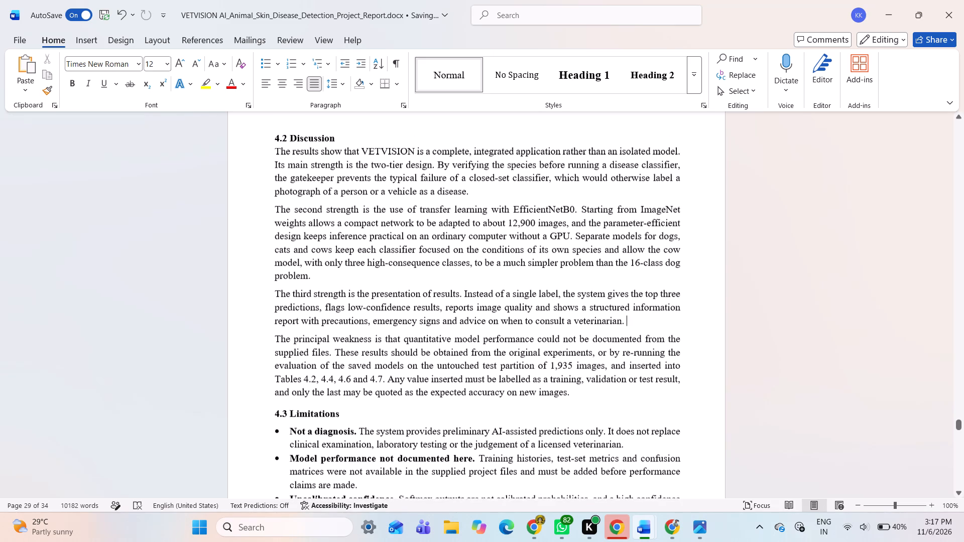
scroll(501, 246, "up", 1)
scroll(371, 321, "down", 1)
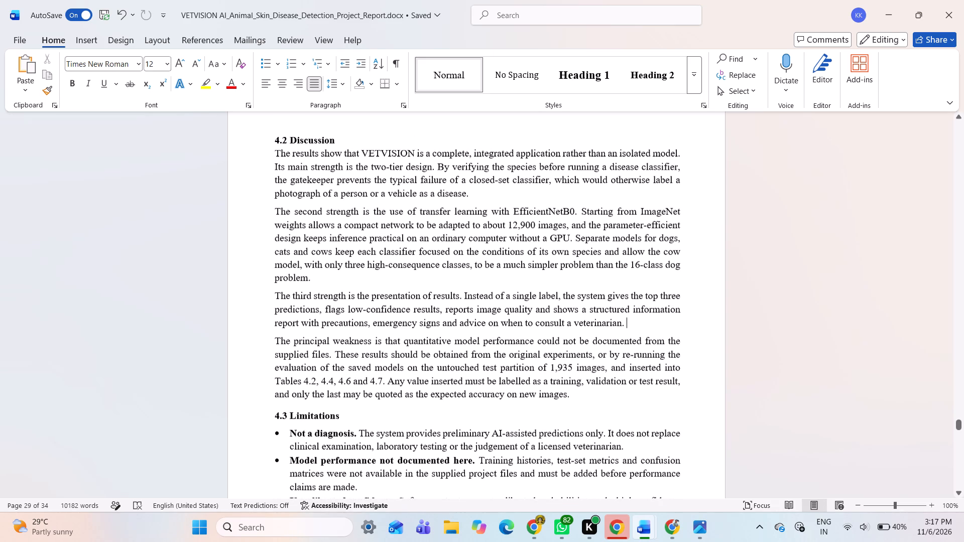
scroll(371, 321, "down", 3)
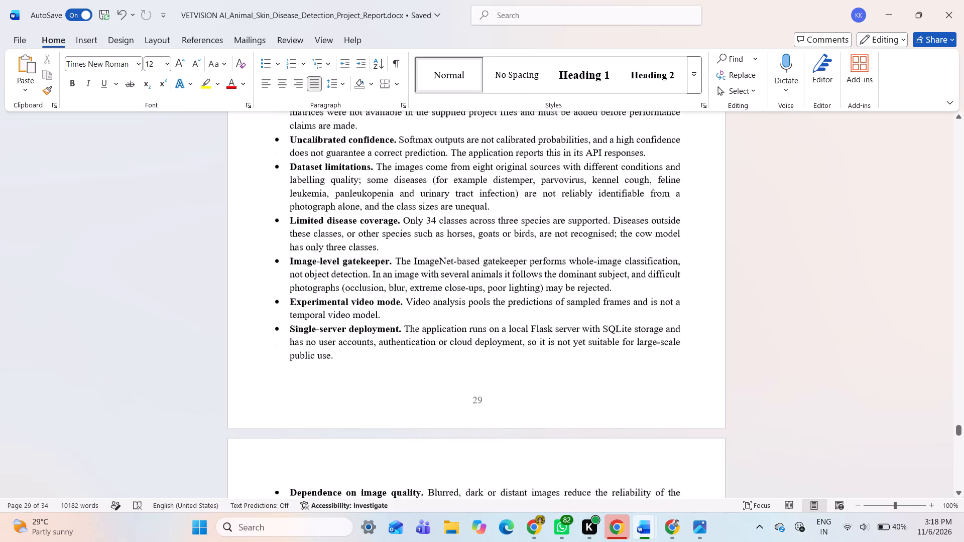
scroll(371, 321, "down", 1)
scroll(371, 321, "up", 1)
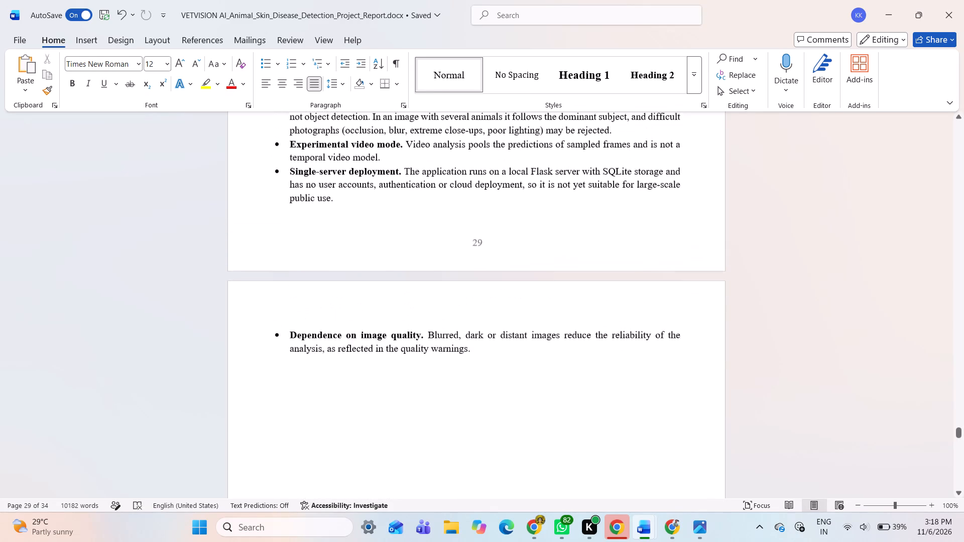
scroll(371, 321, "up", 1)
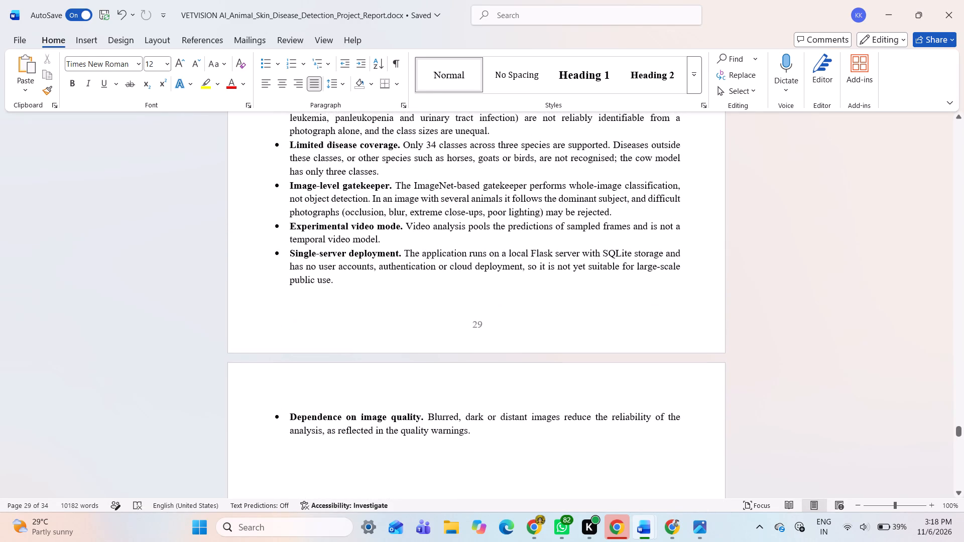
left_click_drag(623, 211, 225, 174)
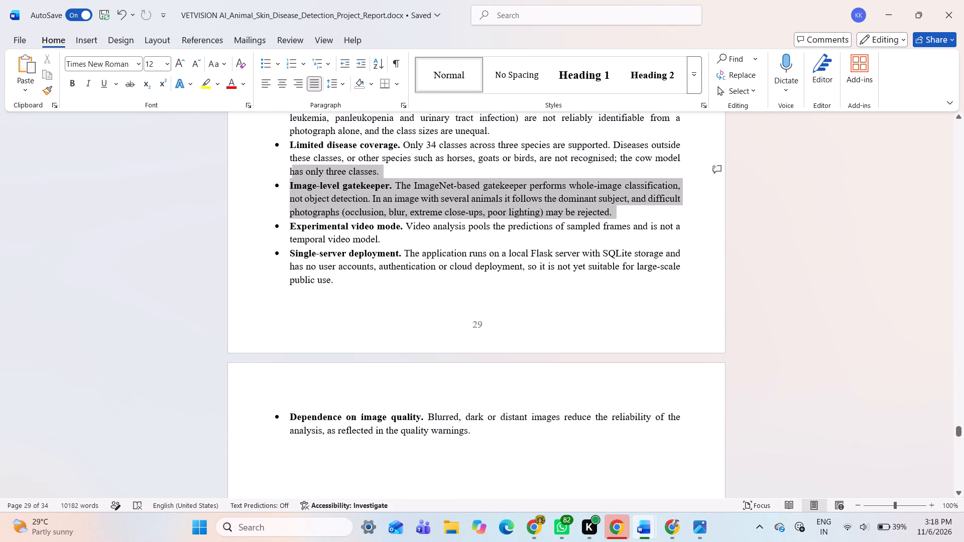
left_click_drag(225, 174, 257, 191)
key("BackSpace")
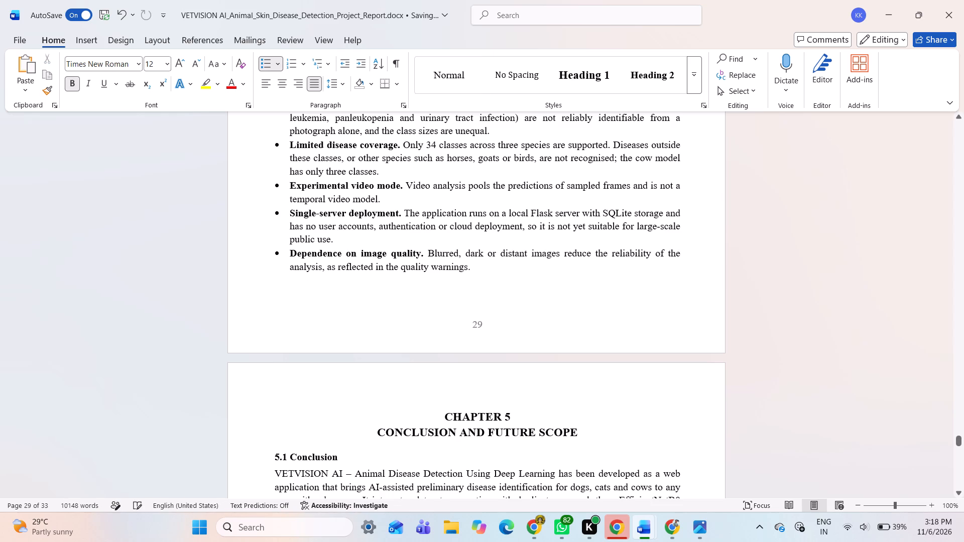
Look through Chapter 5 and the References to check how the reference list runs onto the last page.
scroll(274, 241, "down", 4)
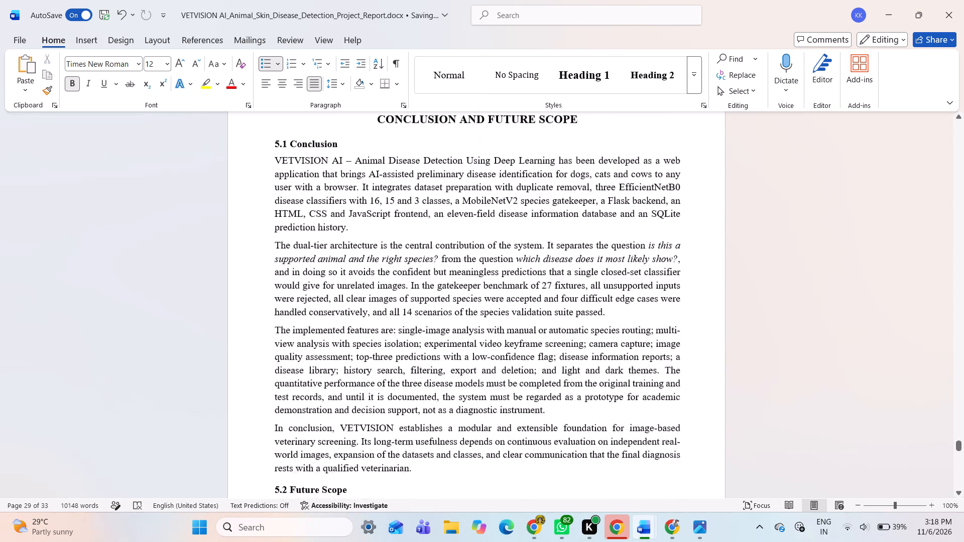
scroll(274, 241, "down", 6)
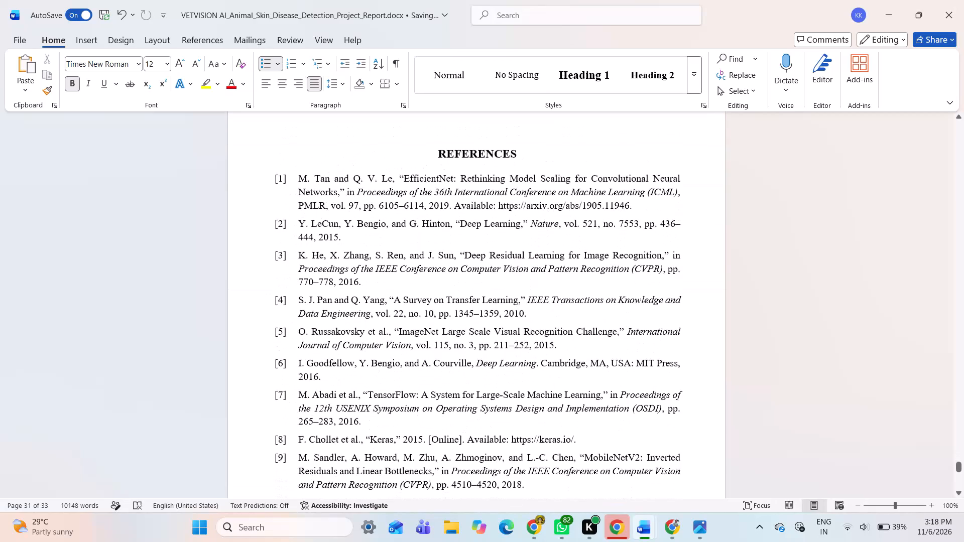
scroll(274, 241, "down", 5)
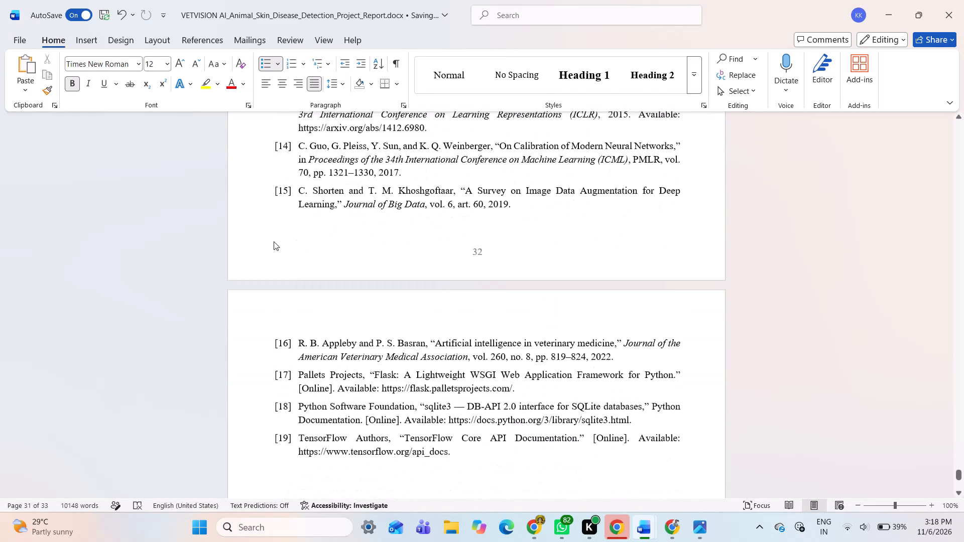
scroll(274, 241, "down", 1)
scroll(274, 241, "up", 1)
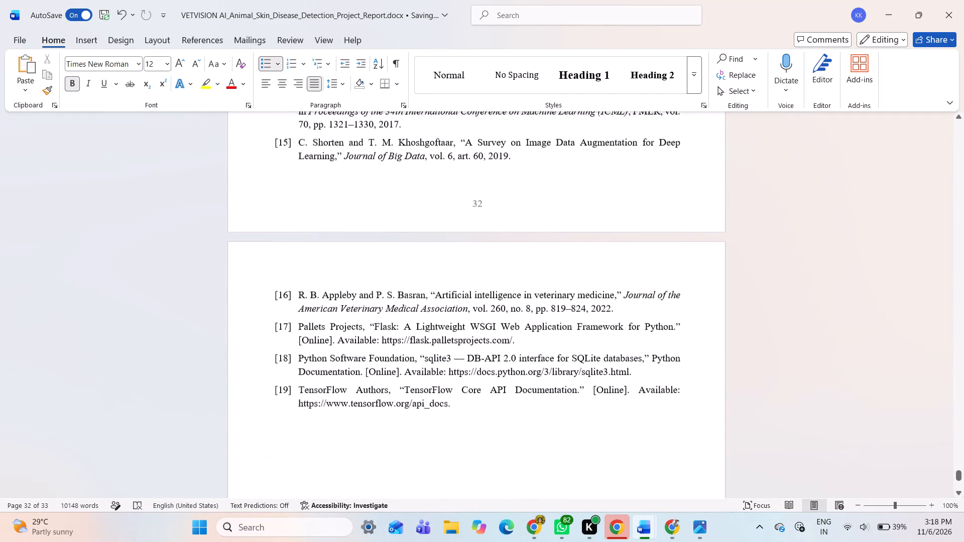
scroll(274, 241, "up", 1)
scroll(319, 285, "up", 1)
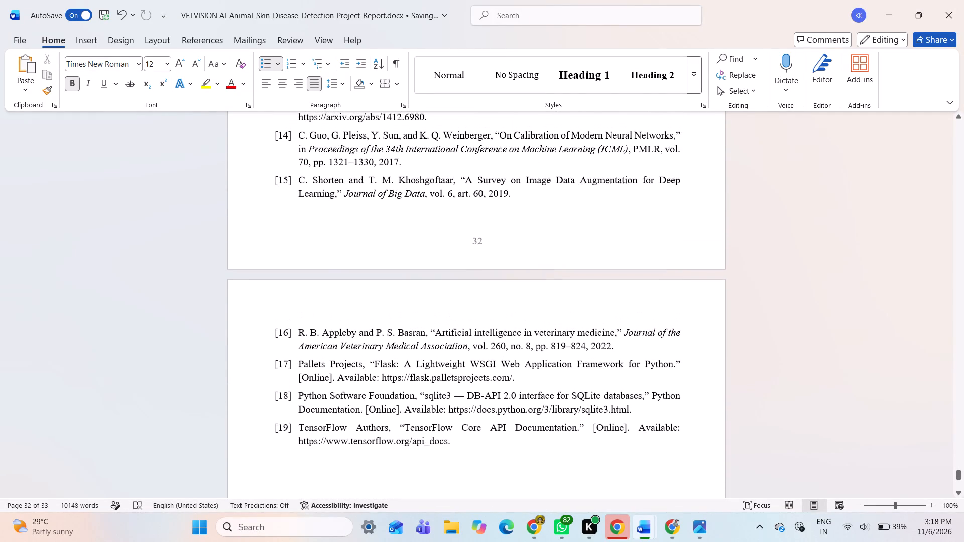
scroll(319, 285, "up", 3)
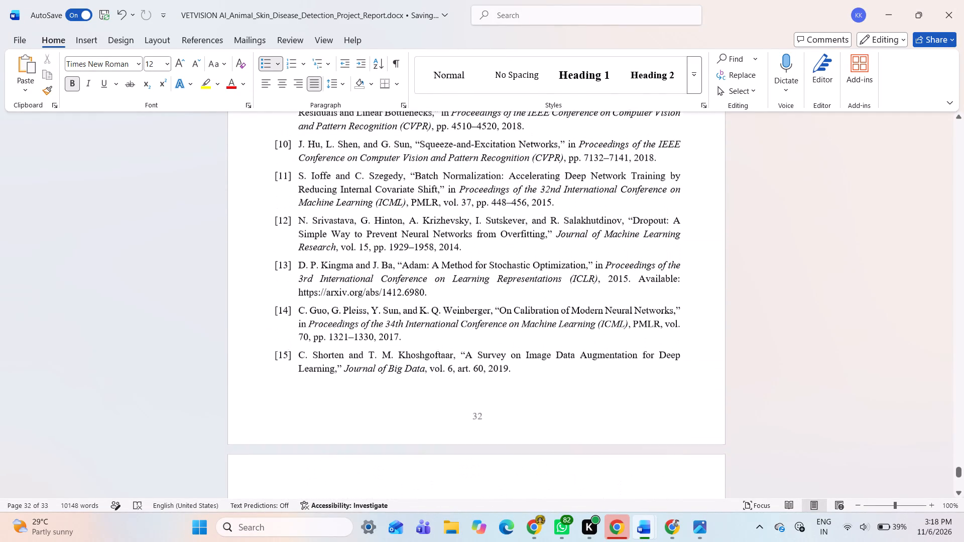
scroll(319, 285, "up", 2)
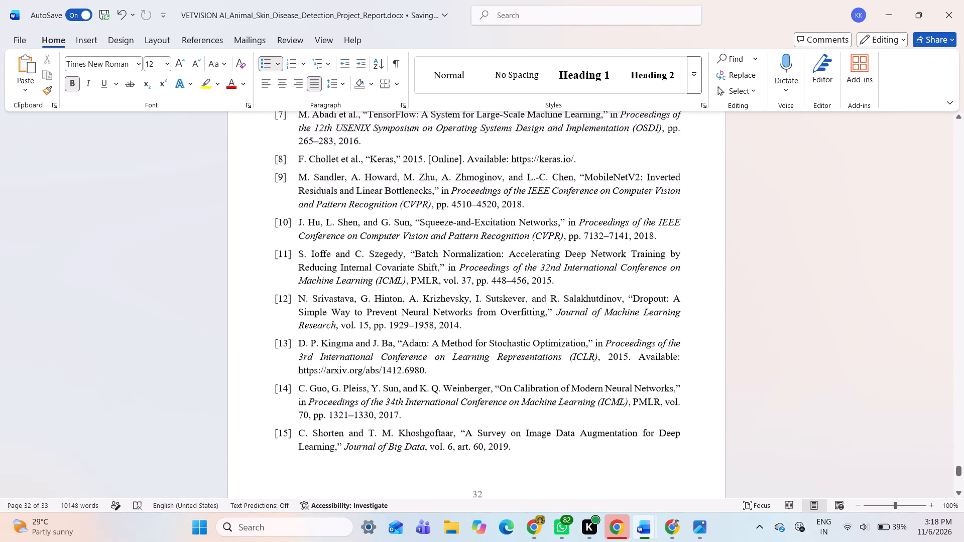
scroll(319, 285, "up", 1)
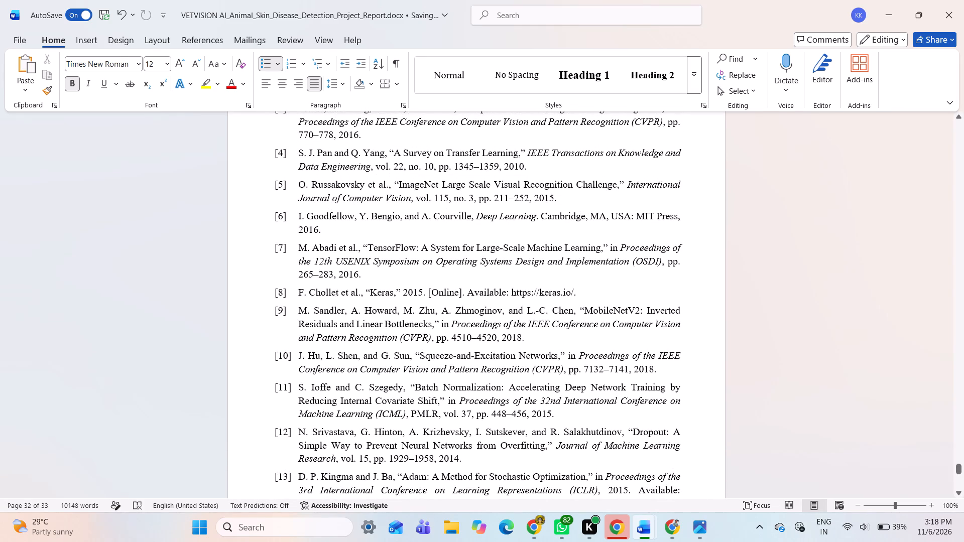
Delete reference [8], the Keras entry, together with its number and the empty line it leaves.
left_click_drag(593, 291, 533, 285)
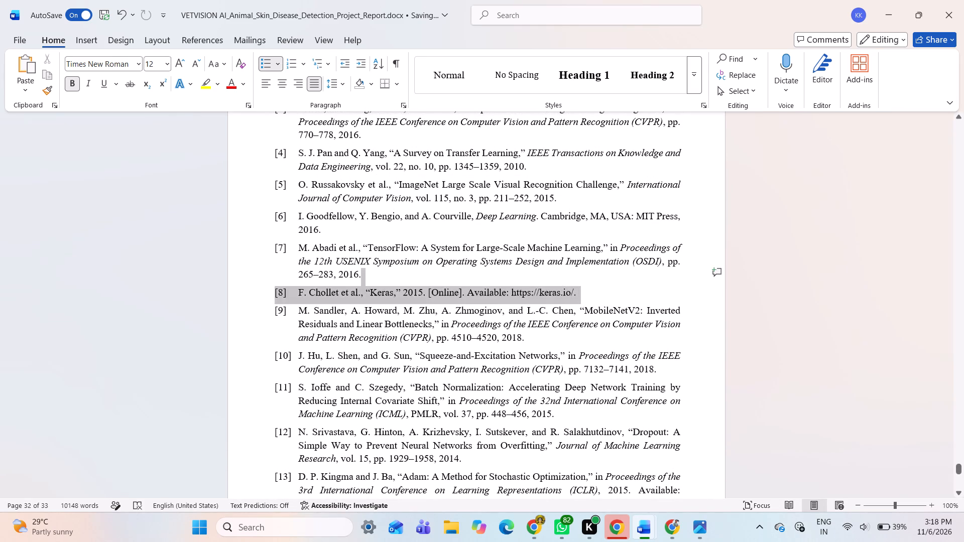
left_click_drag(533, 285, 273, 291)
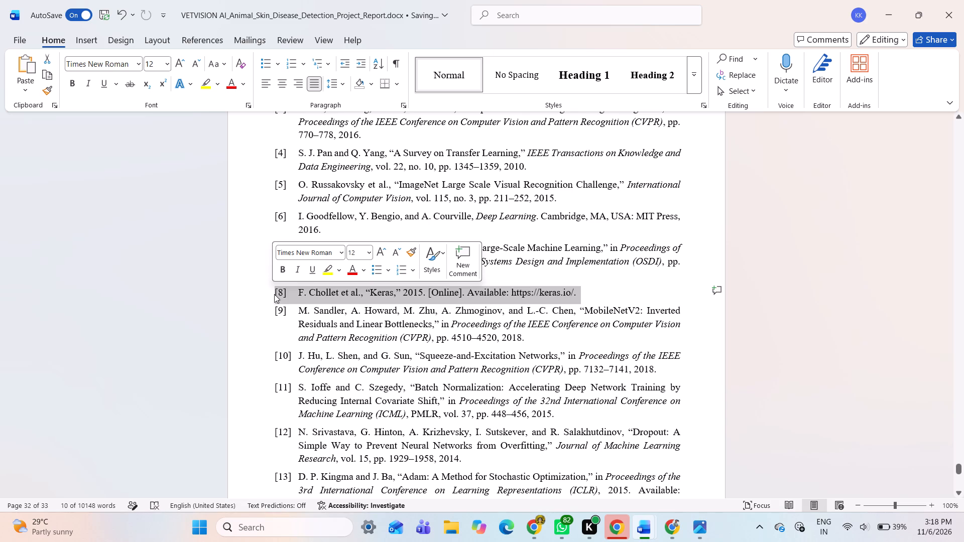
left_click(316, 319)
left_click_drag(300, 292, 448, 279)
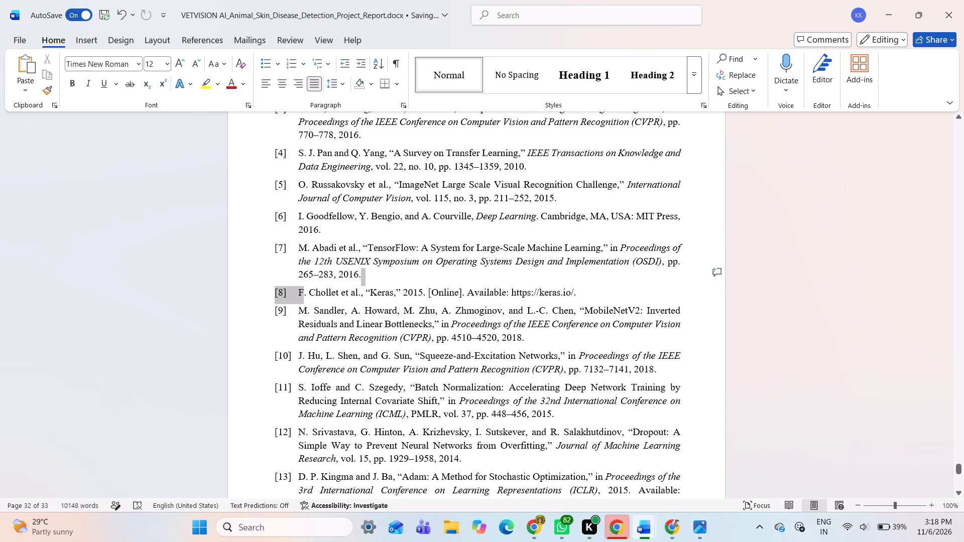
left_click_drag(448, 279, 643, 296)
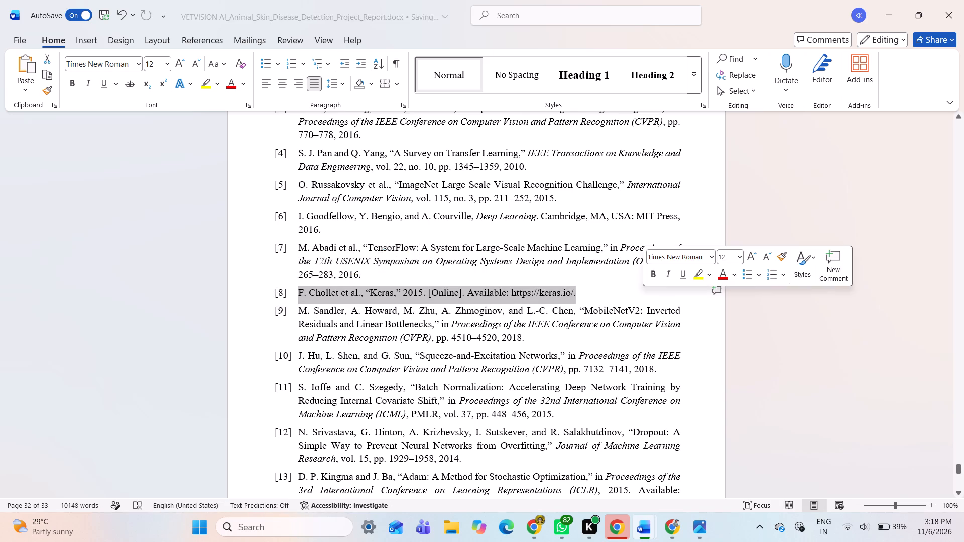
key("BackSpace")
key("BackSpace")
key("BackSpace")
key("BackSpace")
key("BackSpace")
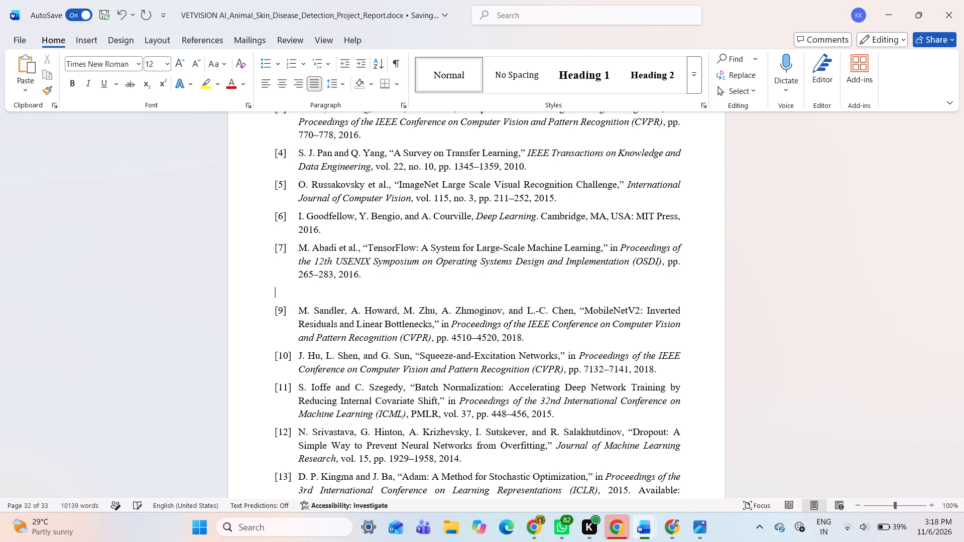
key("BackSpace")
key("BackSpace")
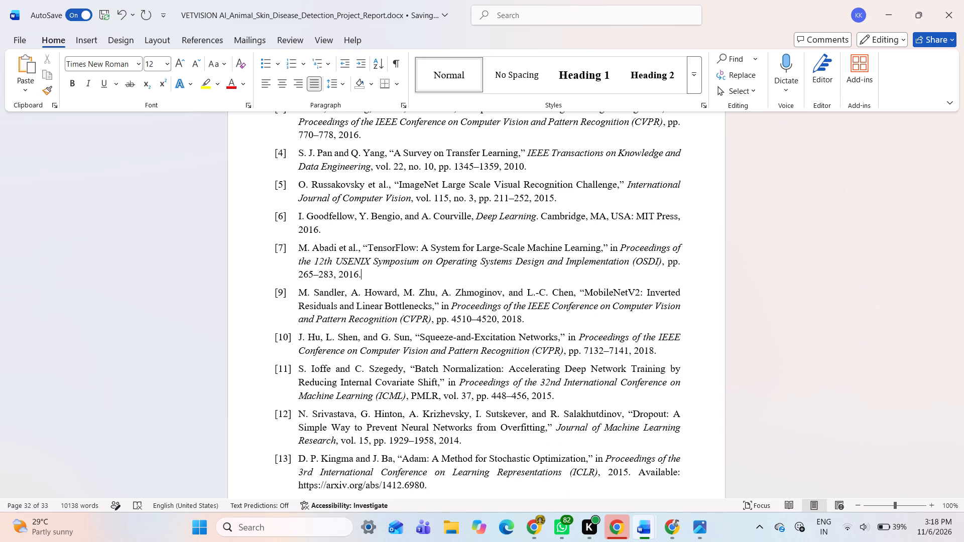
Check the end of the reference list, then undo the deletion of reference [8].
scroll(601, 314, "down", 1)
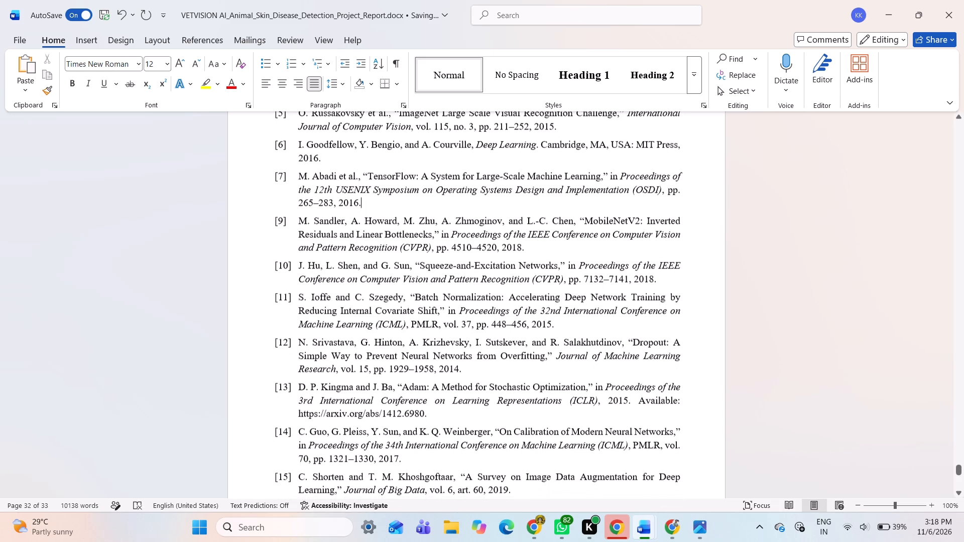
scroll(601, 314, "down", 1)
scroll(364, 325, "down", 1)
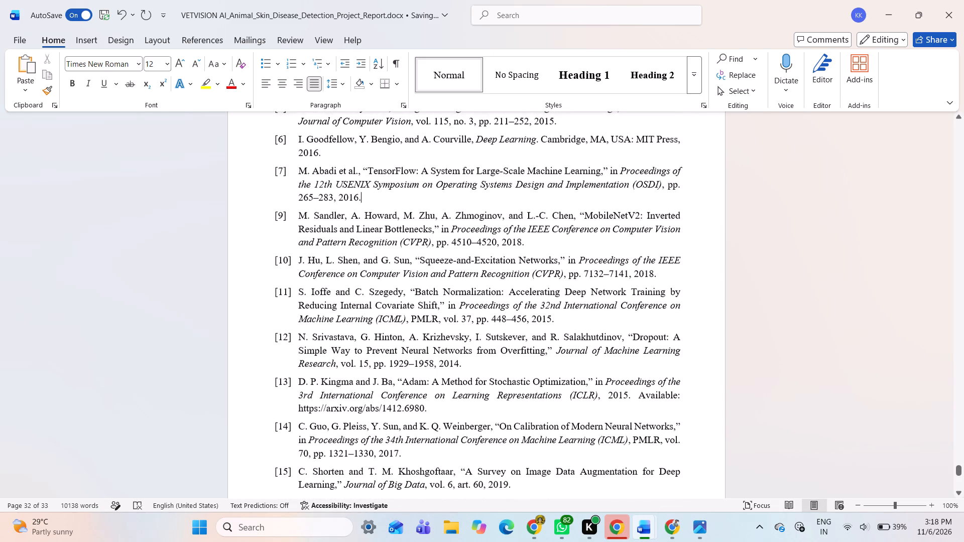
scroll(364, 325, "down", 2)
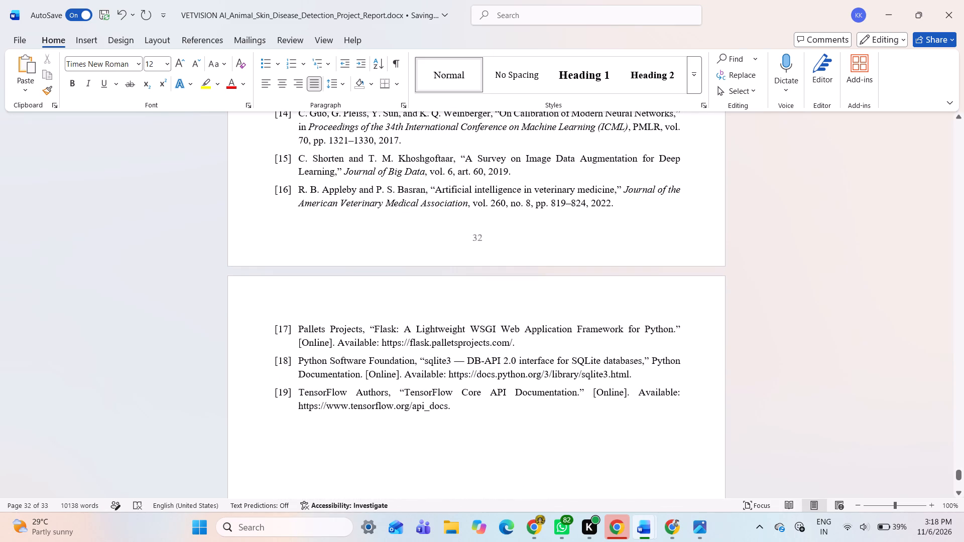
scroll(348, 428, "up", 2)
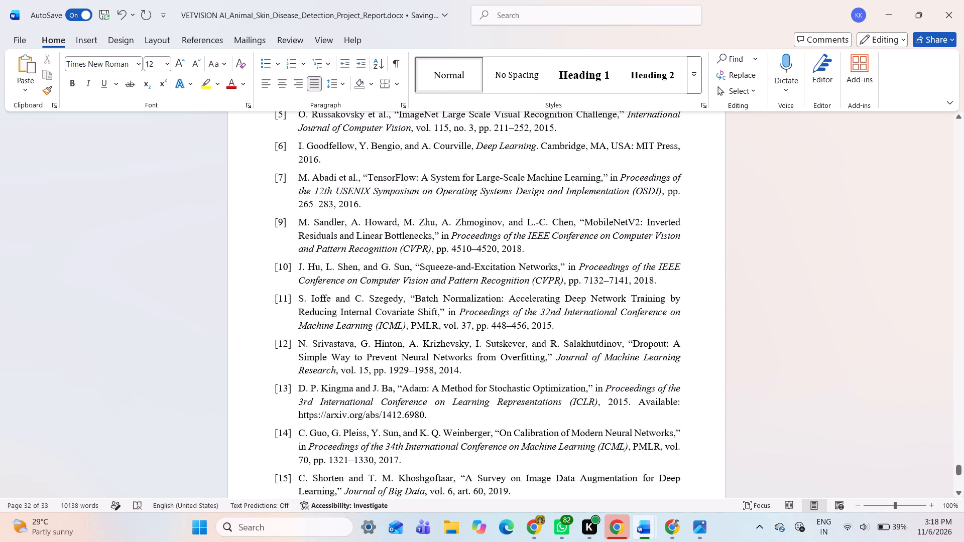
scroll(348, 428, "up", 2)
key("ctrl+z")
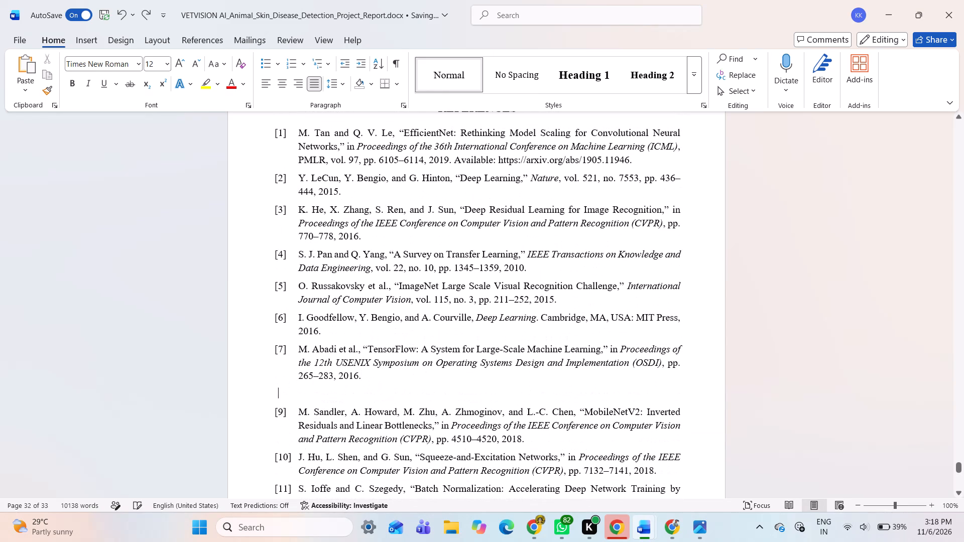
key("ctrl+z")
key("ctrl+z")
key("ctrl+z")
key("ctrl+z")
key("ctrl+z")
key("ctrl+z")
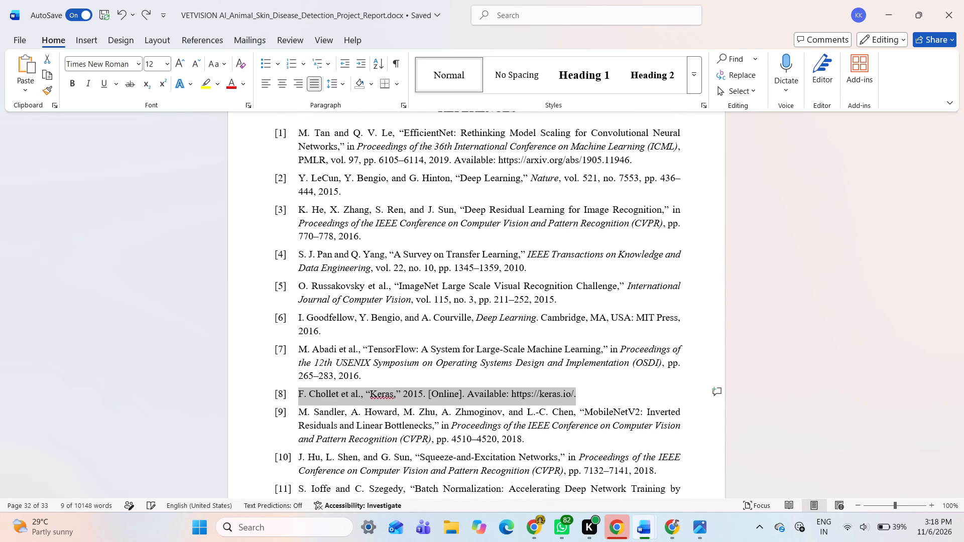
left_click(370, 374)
Delete references [16] to [19] from the last page so that the list ends with reference [15].
scroll(370, 374, "down", 2)
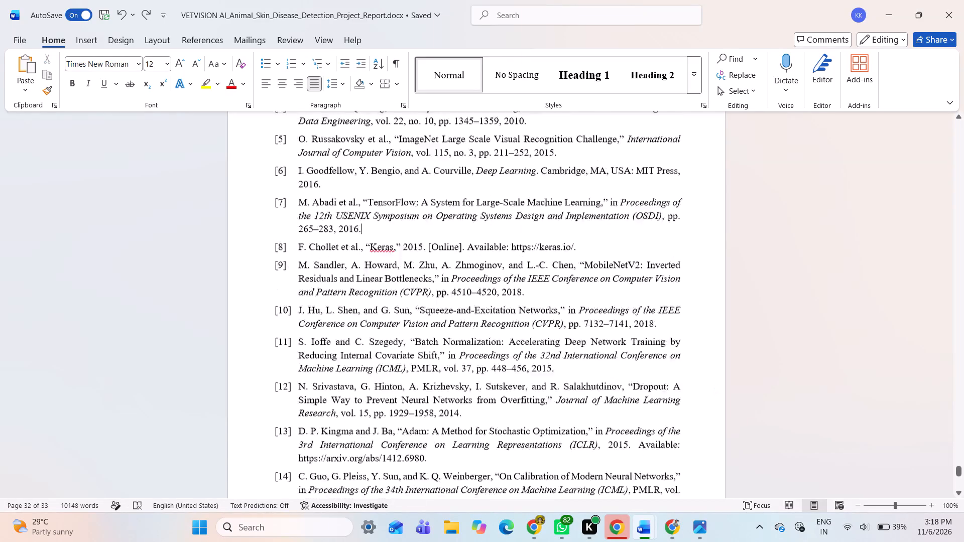
scroll(370, 374, "down", 3)
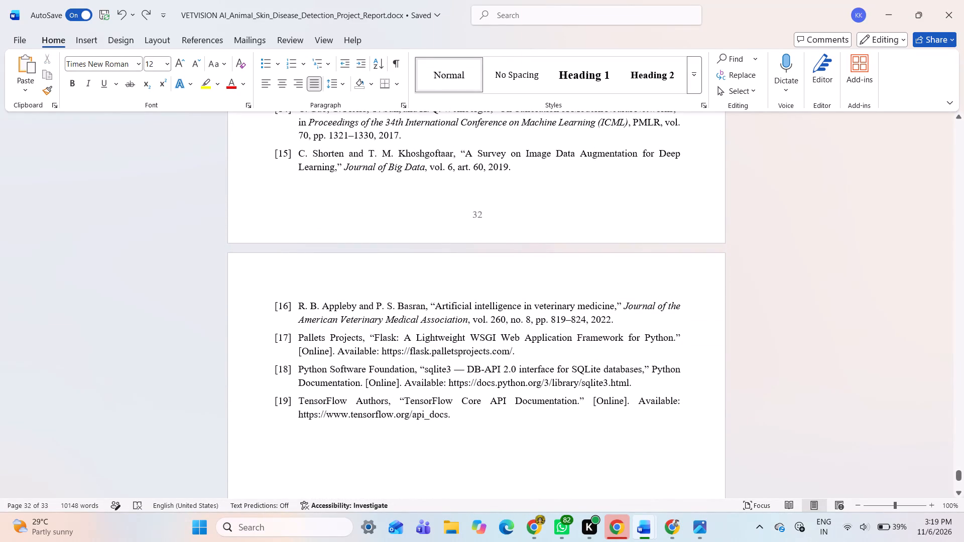
left_click_drag(273, 302, 557, 442)
key("BackSpace")
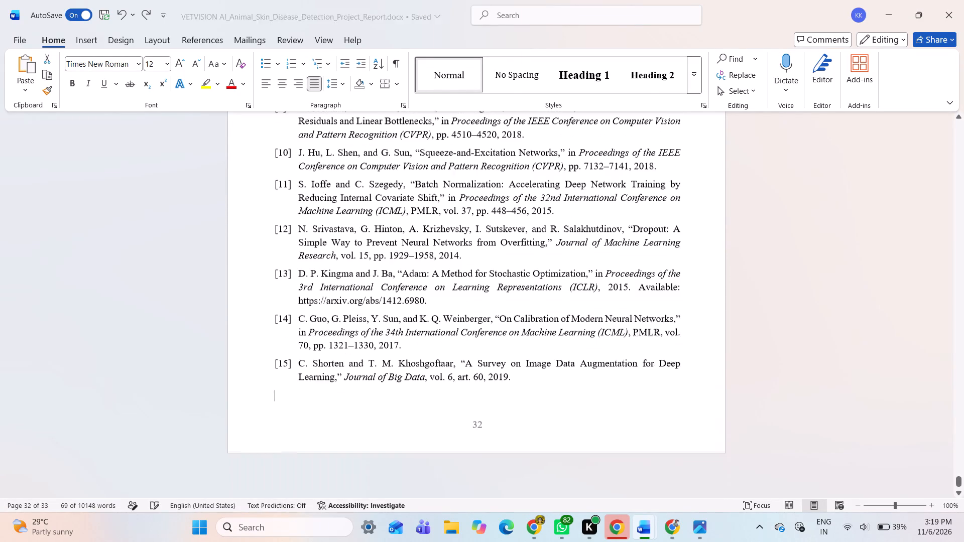
scroll(557, 442, "down", 3)
scroll(550, 377, "down", 2)
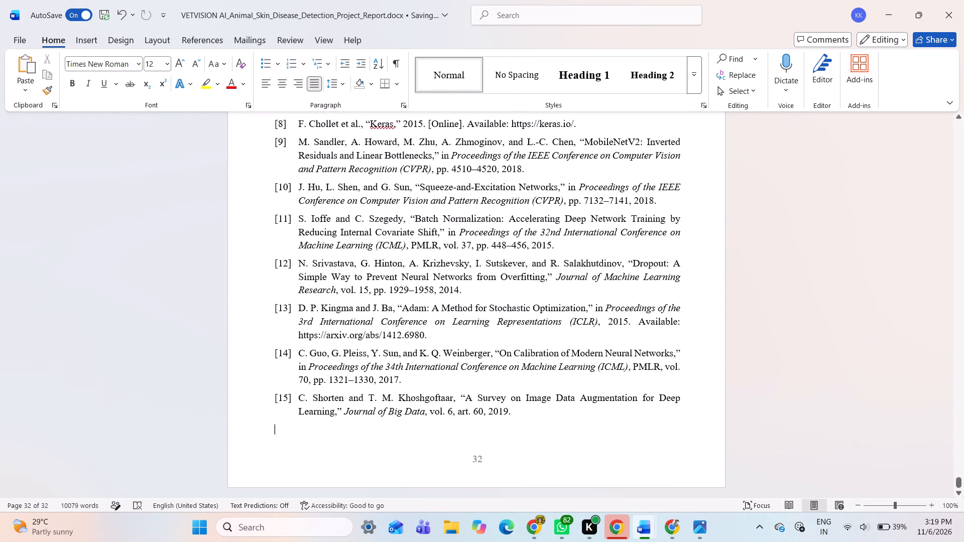
Look through the report from the shortened reference list back through earlier chapters and Chapter 5, checking the page layout.
scroll(550, 377, "up", 10)
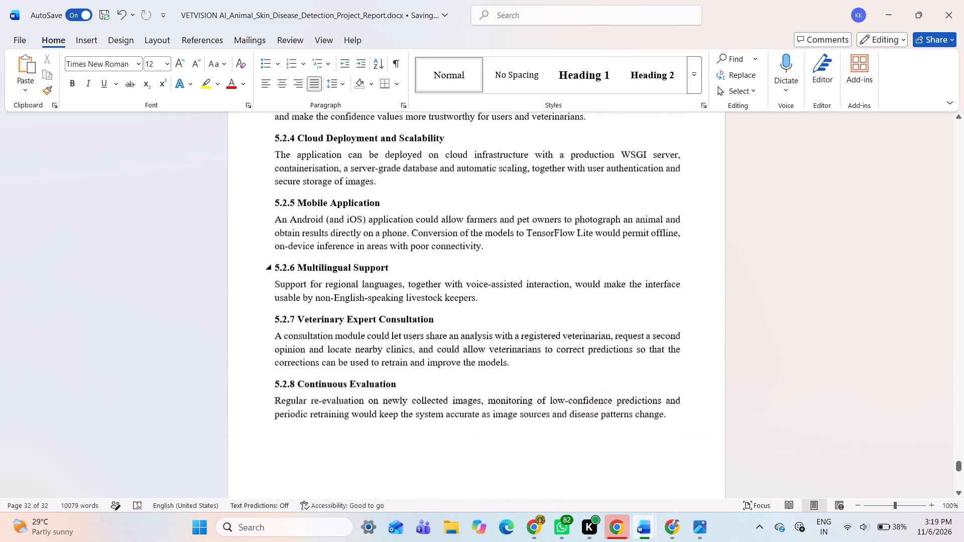
scroll(550, 377, "up", 15)
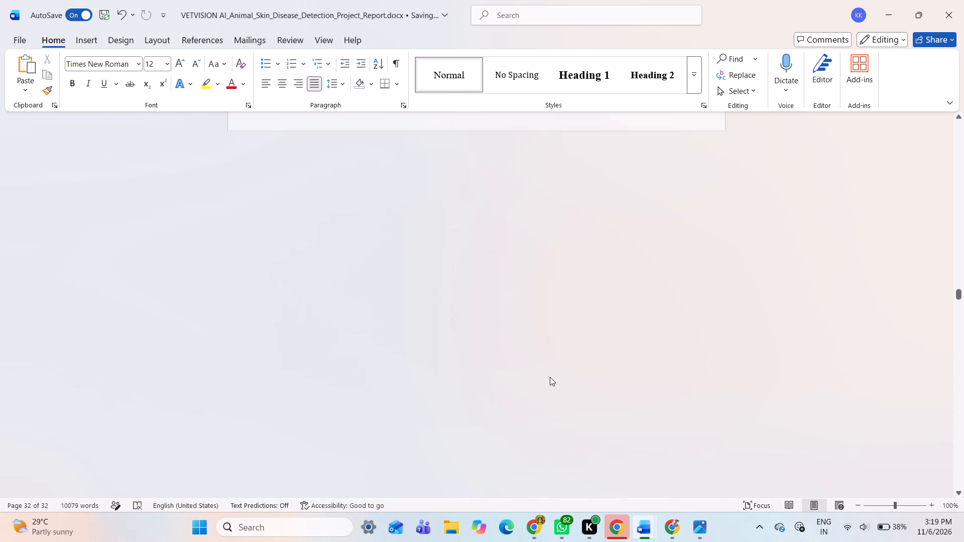
scroll(550, 377, "up", 20)
scroll(550, 377, "up", 20)
scroll(550, 377, "up", 20)
scroll(550, 377, "up", 9)
scroll(550, 377, "down", 6)
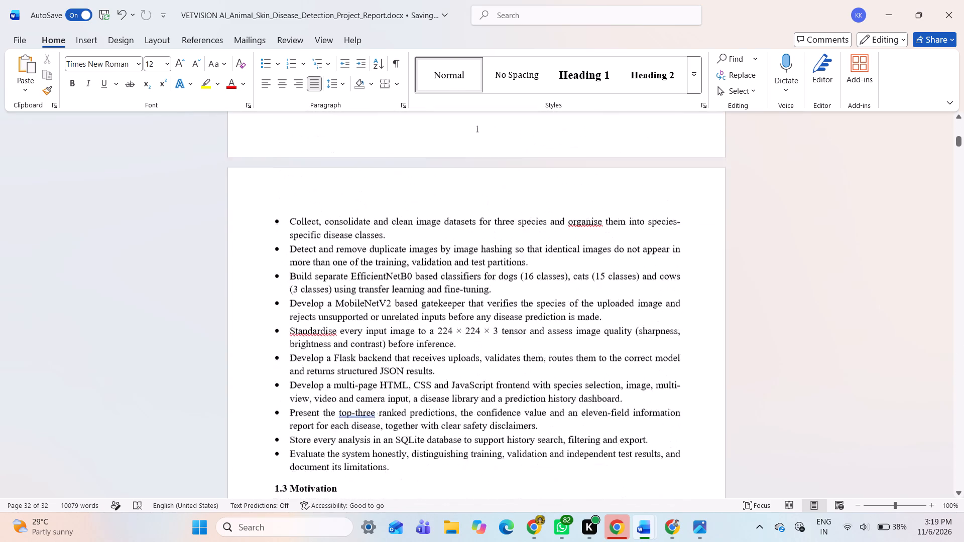
scroll(550, 377, "down", 6)
scroll(550, 377, "down", 16)
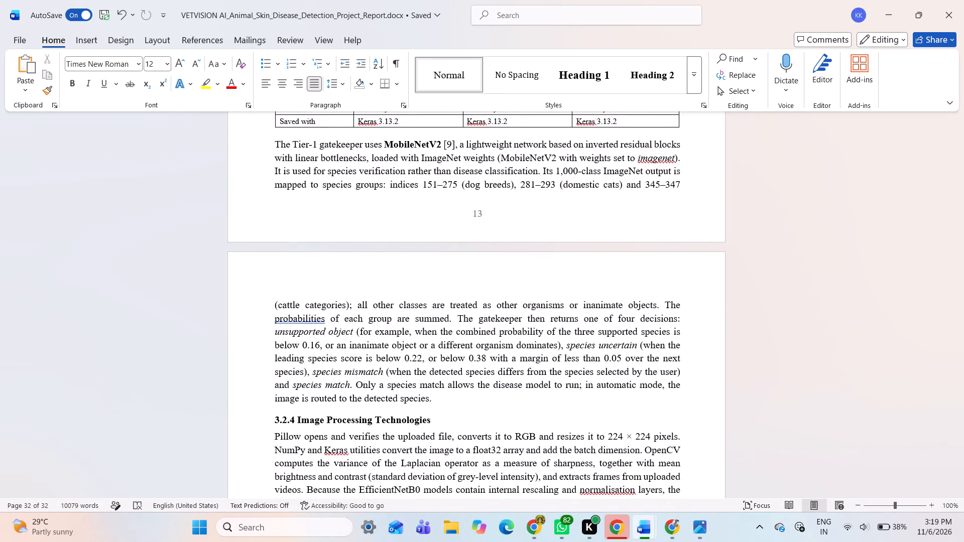
scroll(550, 377, "down", 13)
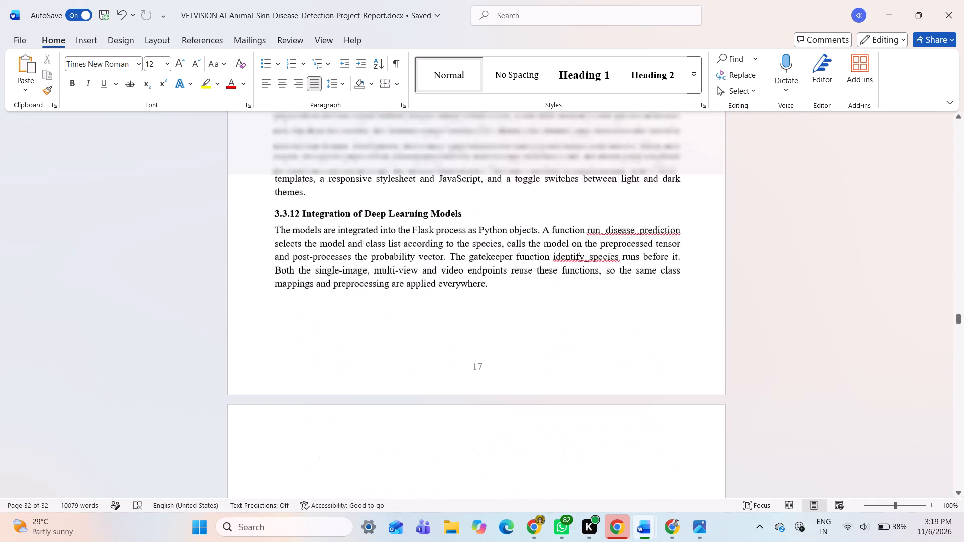
scroll(550, 377, "down", 1)
scroll(550, 377, "down", 20)
scroll(550, 377, "down", 20)
scroll(550, 377, "down", 20)
scroll(550, 377, "up", 1)
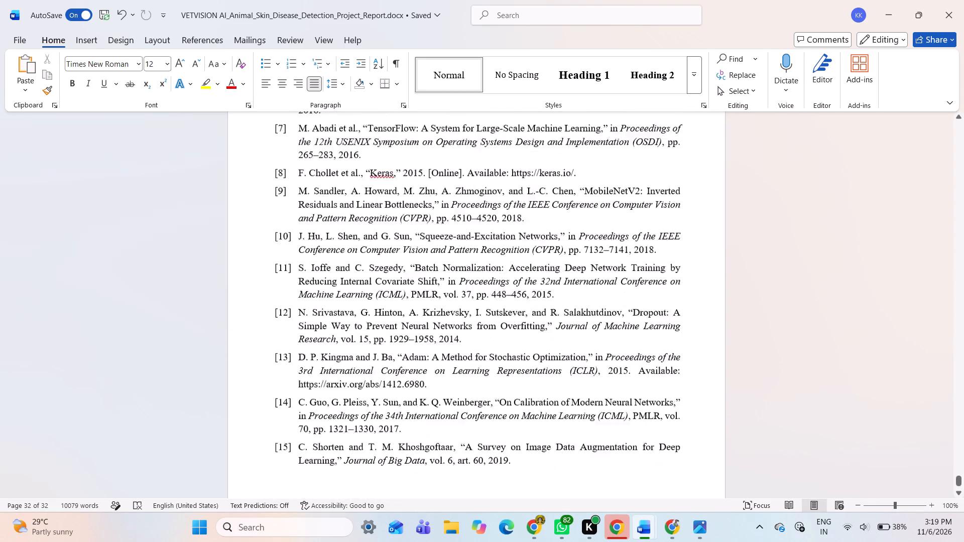
scroll(550, 377, "up", 5)
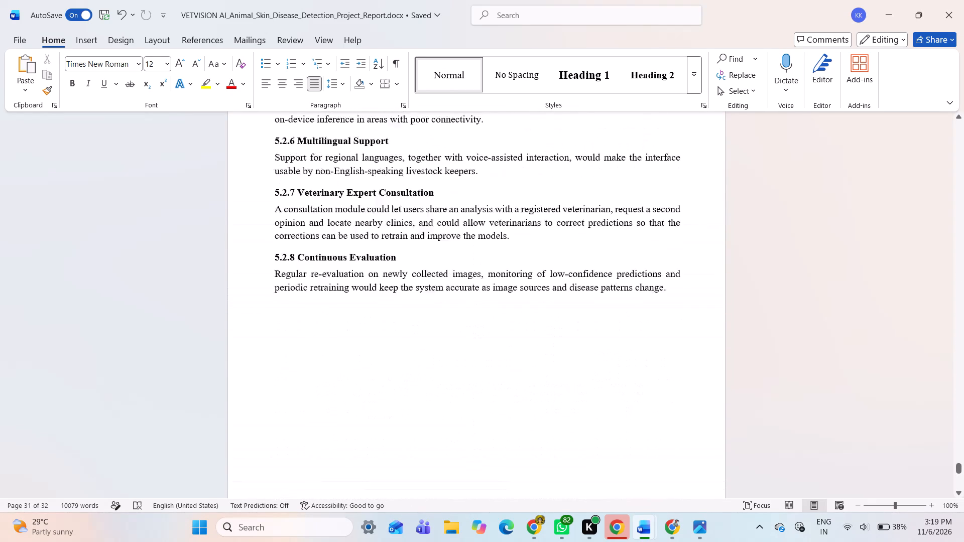
scroll(550, 377, "up", 4)
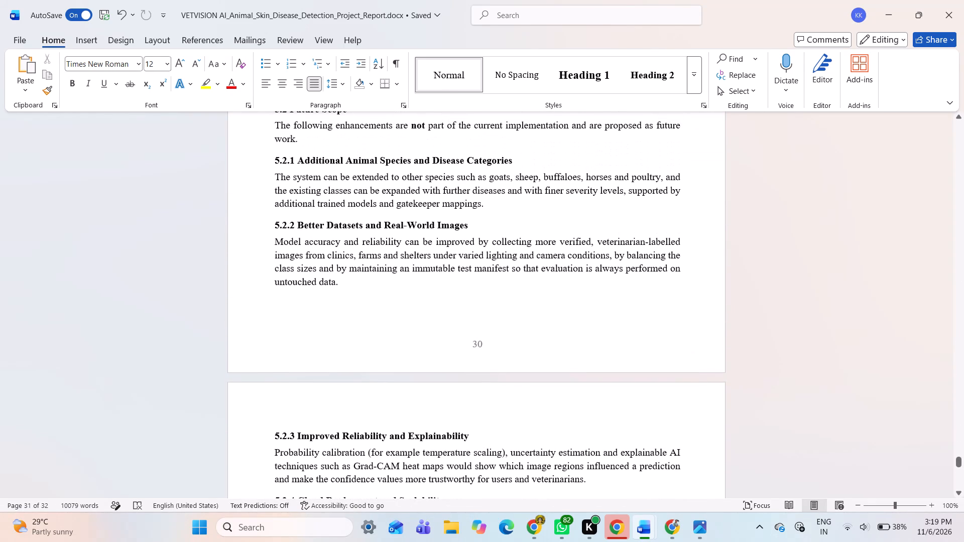
Preview the report in Read Mode and Web Layout, and return it to Print Layout.
left_click(789, 504)
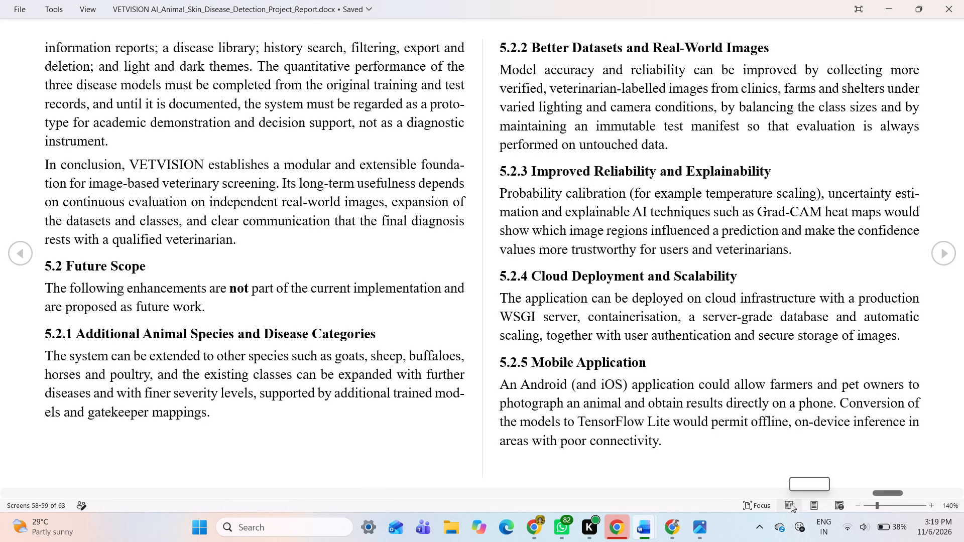
left_click(810, 502)
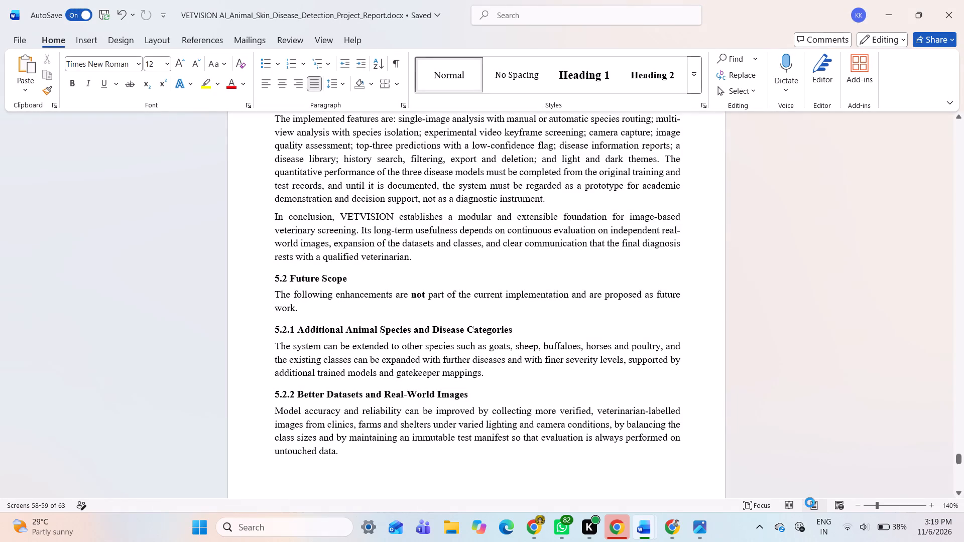
left_click(839, 507)
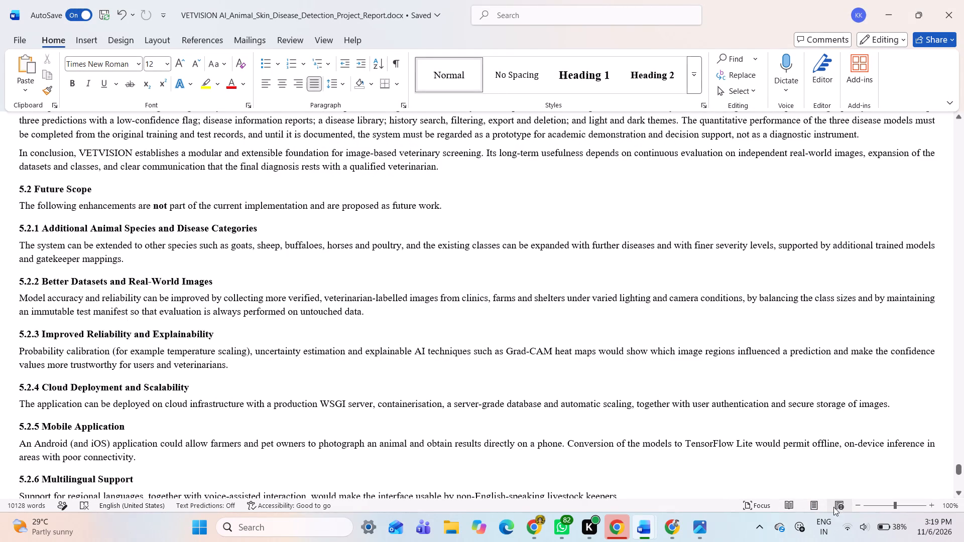
left_click(817, 503)
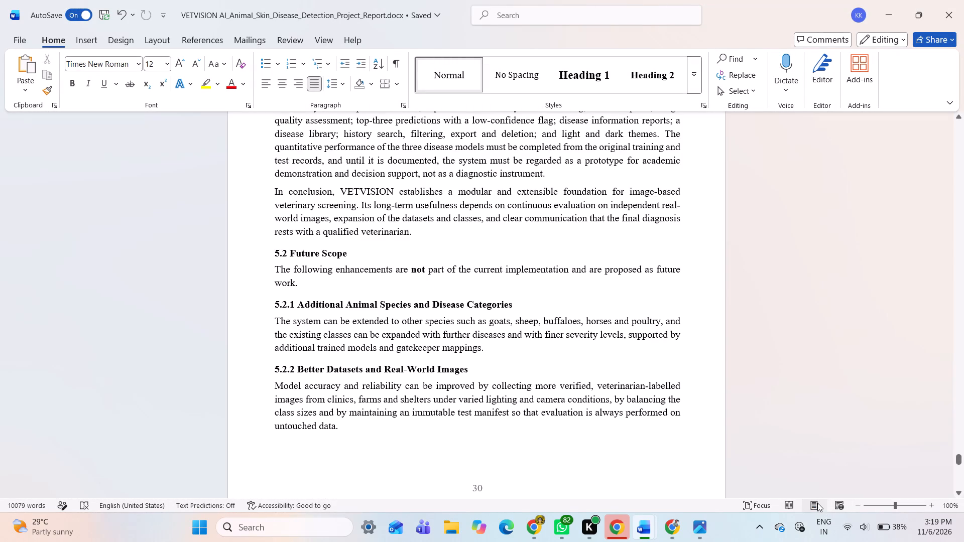
Look back from the Future Scope section through the Discussion to Figures 4.17 to 4.19, checking which pages they are on.
left_click(754, 422)
scroll(754, 422, "down", 6)
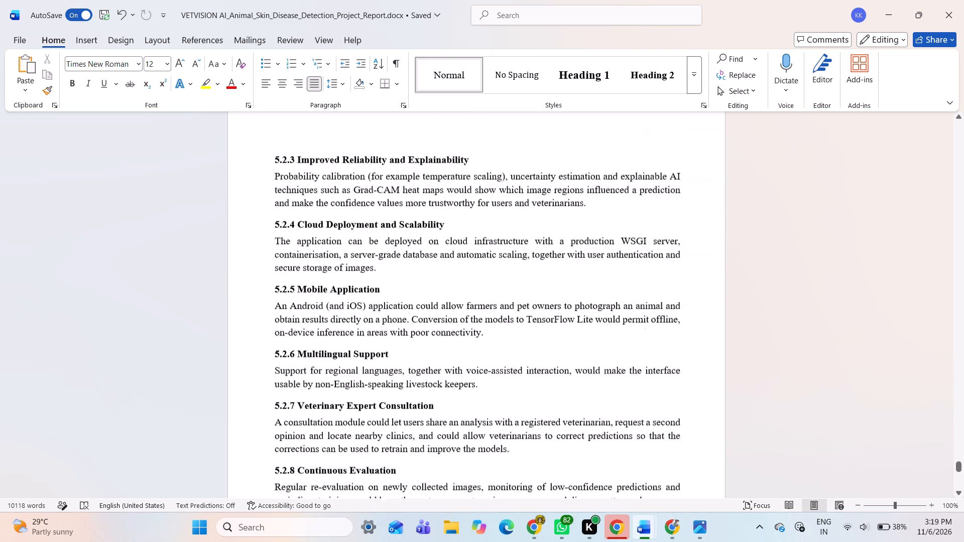
scroll(754, 422, "down", 5)
scroll(754, 422, "up", 3)
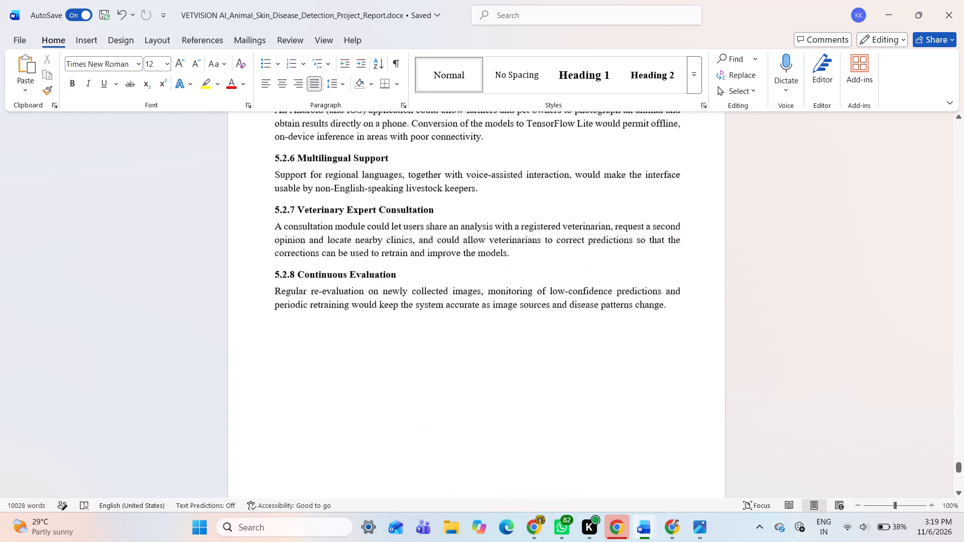
scroll(754, 422, "up", 8)
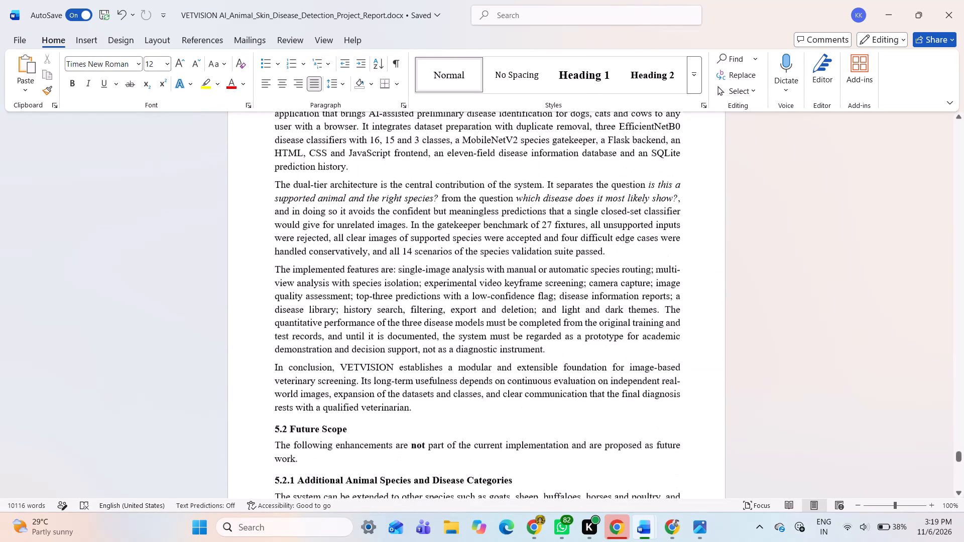
scroll(754, 422, "up", 7)
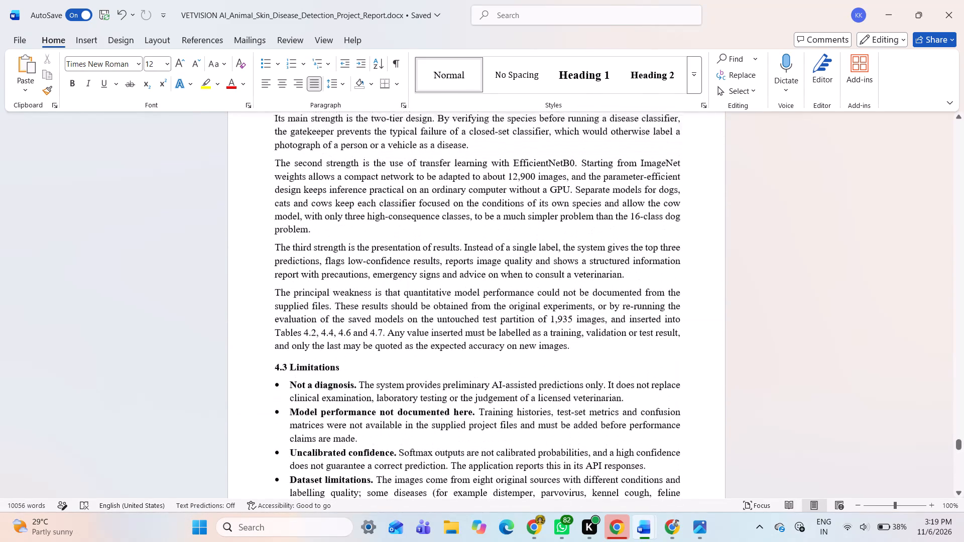
scroll(754, 422, "up", 4)
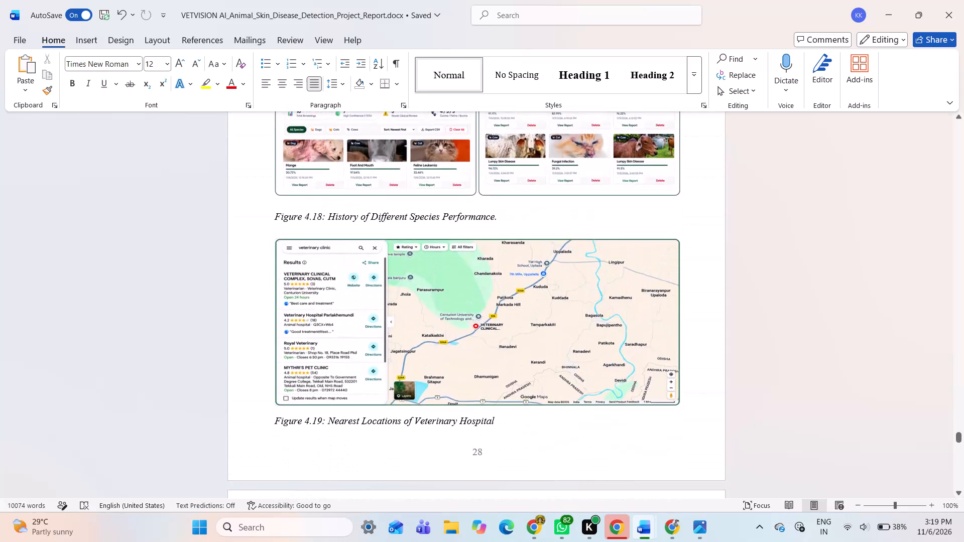
scroll(605, 359, "up", 1)
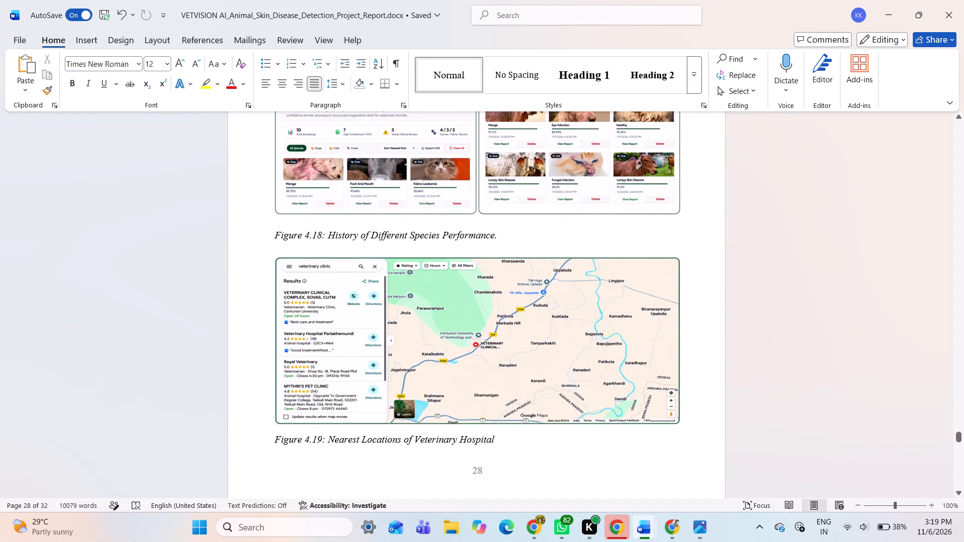
scroll(605, 359, "up", 1)
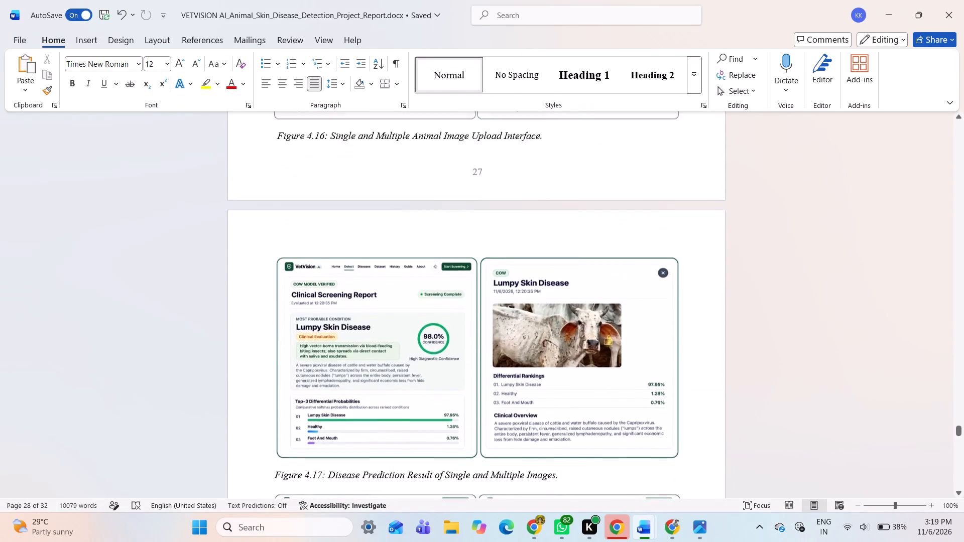
scroll(605, 359, "up", 1)
scroll(605, 359, "down", 4)
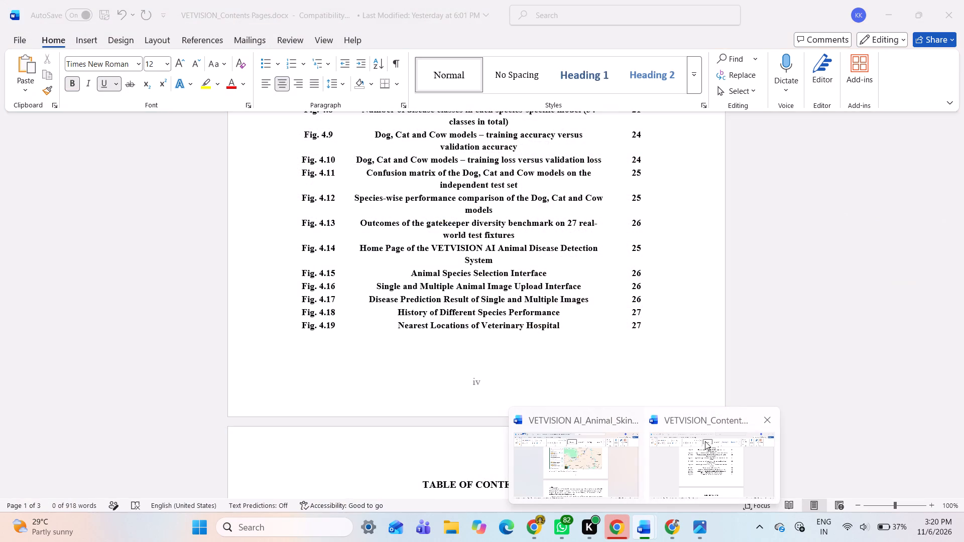
Switch to the VETVISION_Contents Pages document and set the page numbers of Fig. 4.17, 4.18 and 4.19 to 28.
left_click(705, 441)
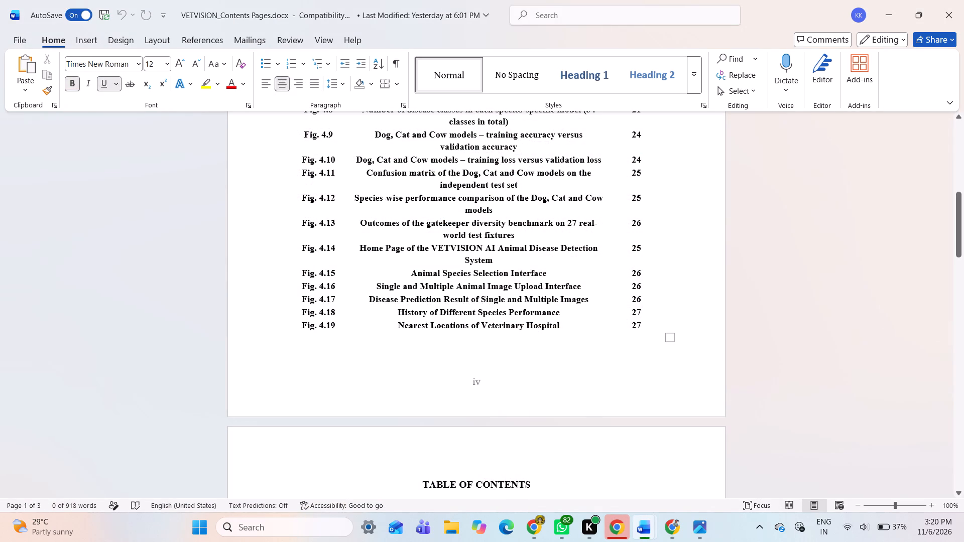
left_click(644, 299)
key("BackSpace")
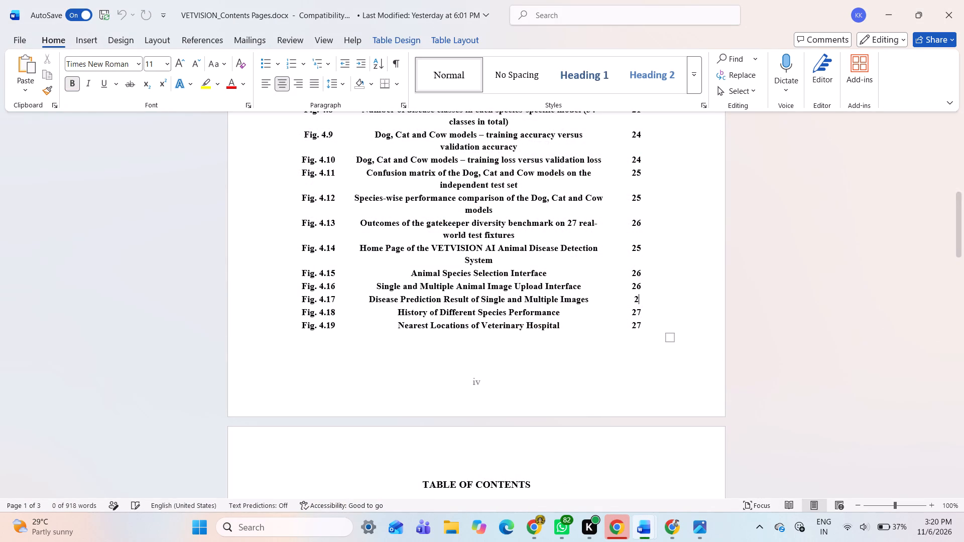
key("9")
key("BackSpace")
key("8")
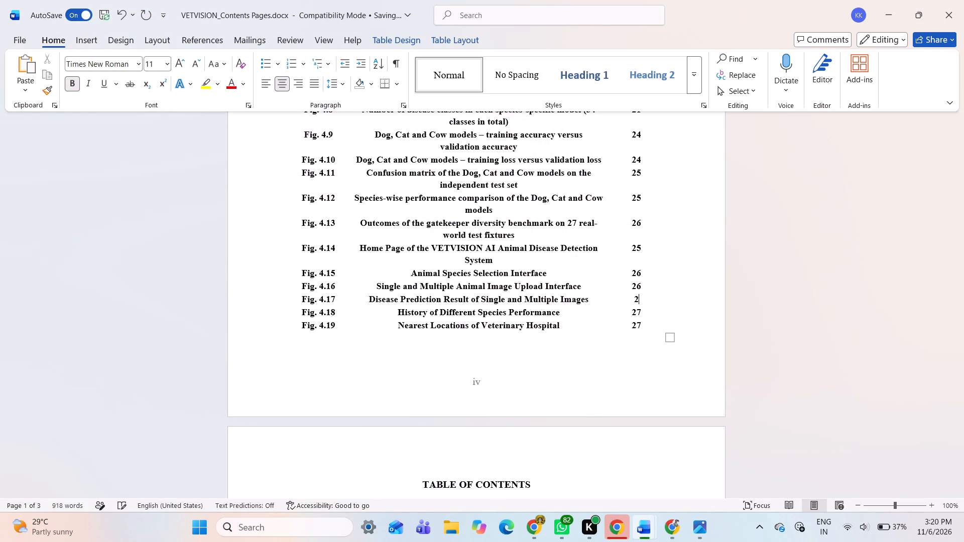
key("Down")
key("BackSpace")
key("8")
key("Down")
key("BackSpace")
key("8")
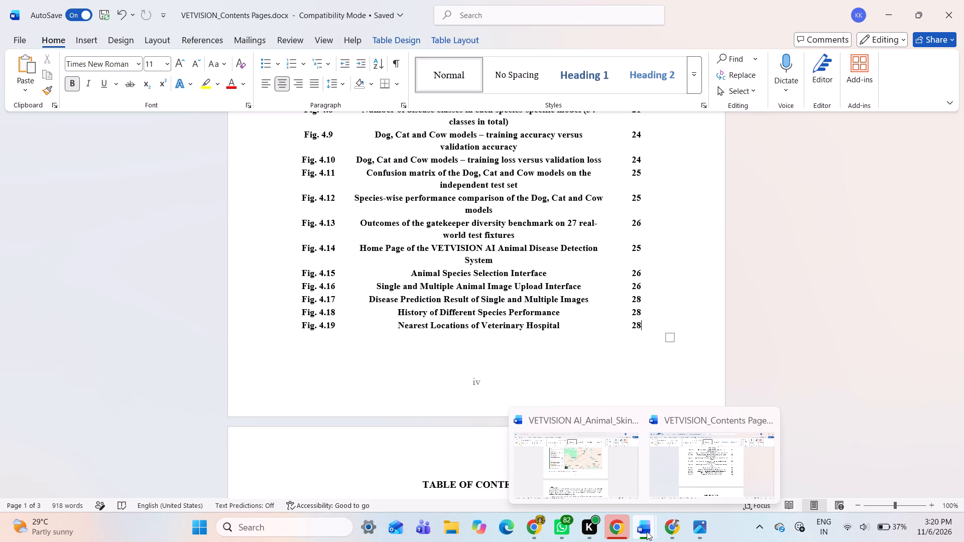
Check the page of Figure 4.16 in the project report, and set its page number in the contents document to 27.
left_click(592, 469)
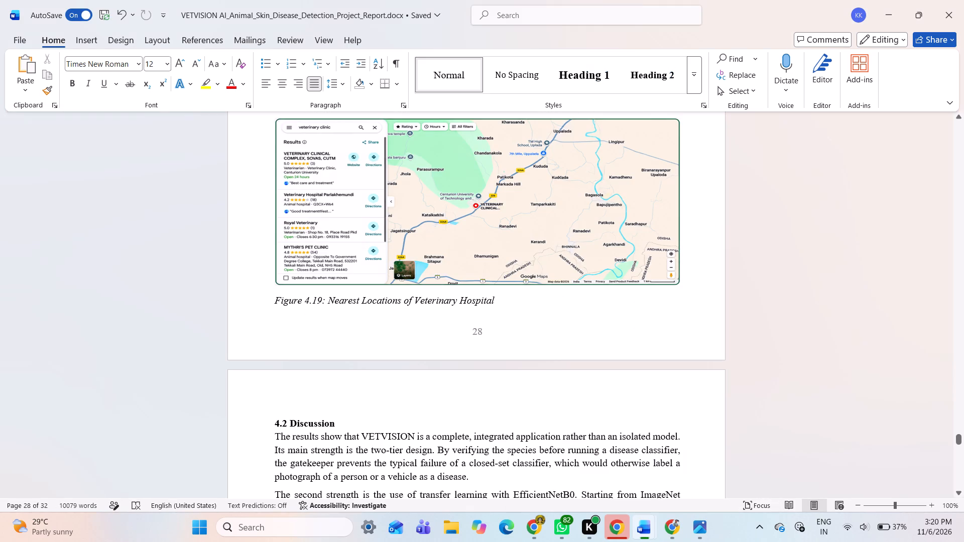
scroll(579, 319, "up", 2)
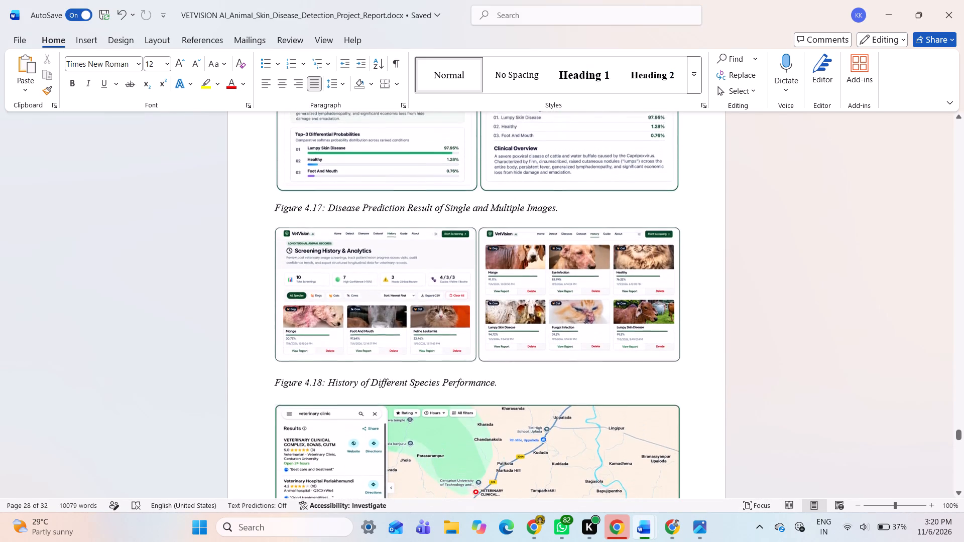
scroll(579, 319, "up", 9)
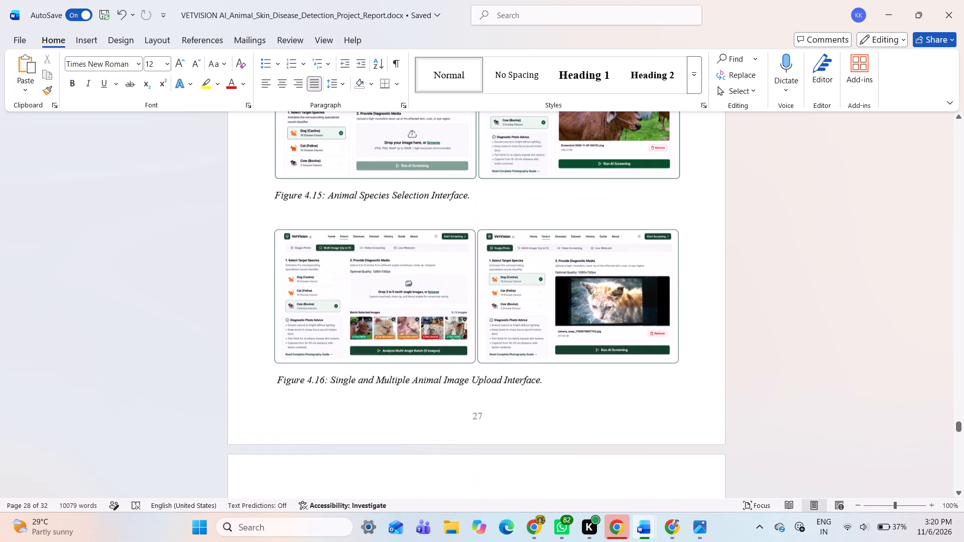
scroll(579, 319, "up", 2)
scroll(579, 319, "down", 1)
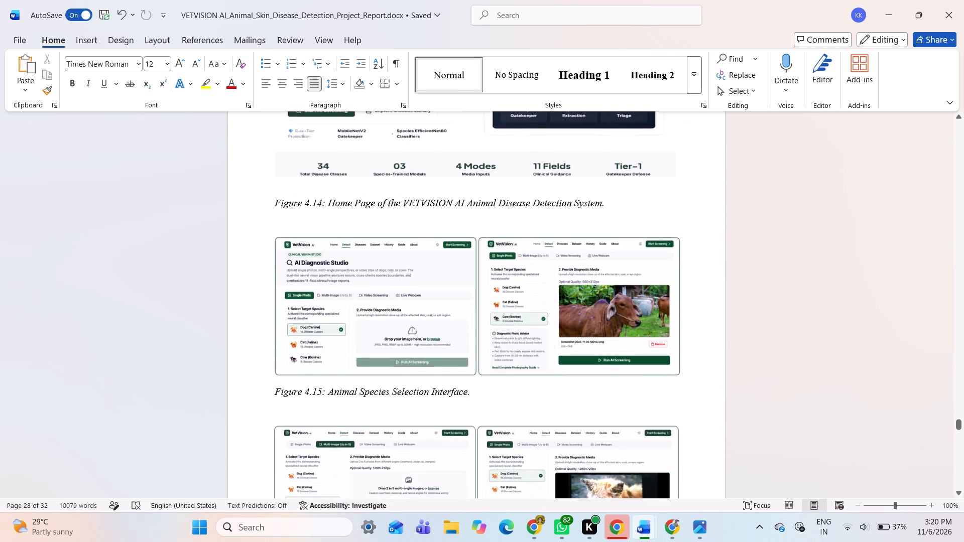
scroll(579, 319, "down", 1)
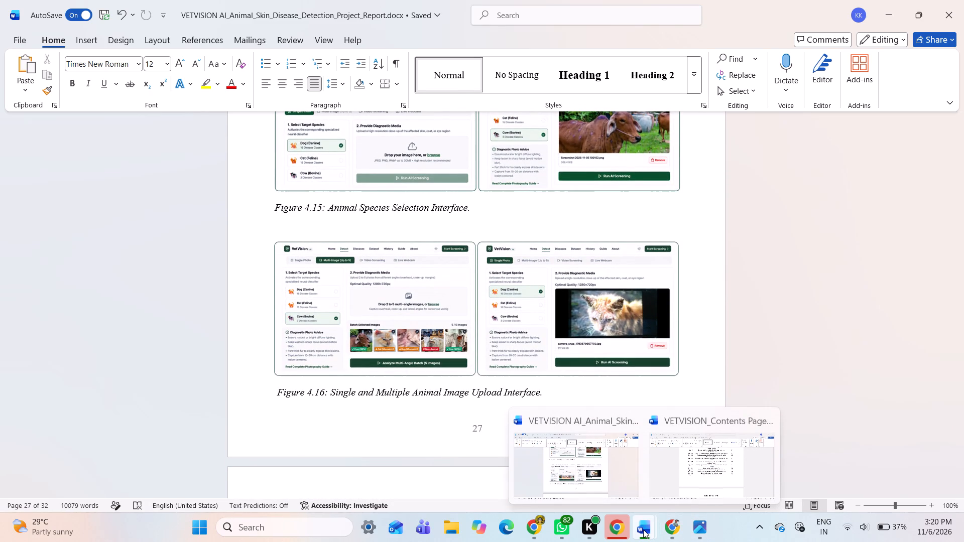
left_click(701, 492)
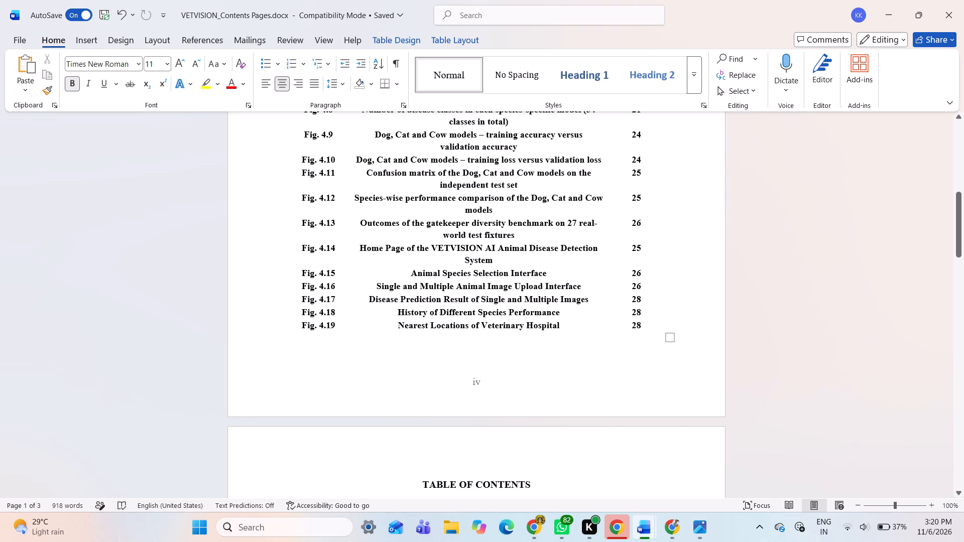
left_click(645, 284)
key("BackSpace")
key("7")
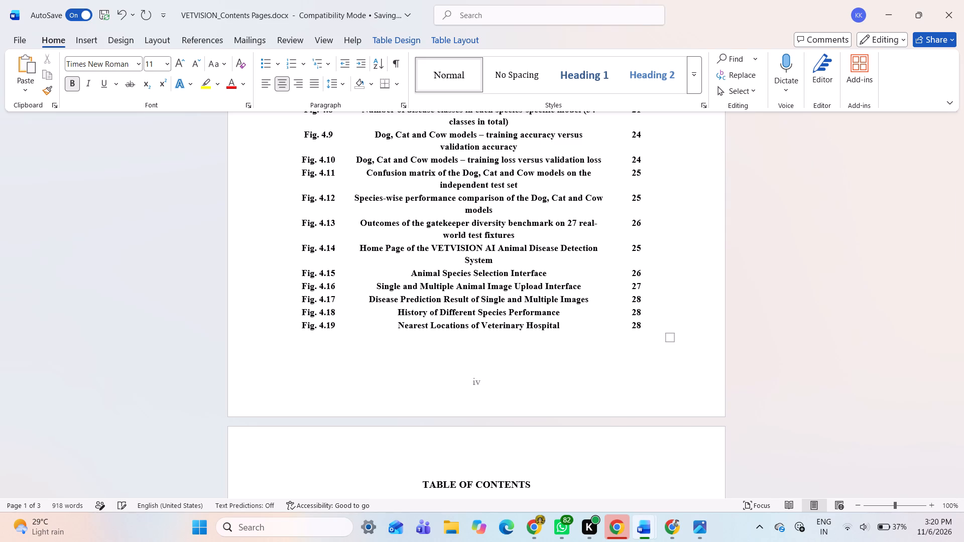
Set the page numbers of Fig. 4.15 and Fig. 4.14 in the list of figures to 27.
key("Up")
key("BackSpace")
key("7")
key("Up")
key("BackSpace")
key("7")
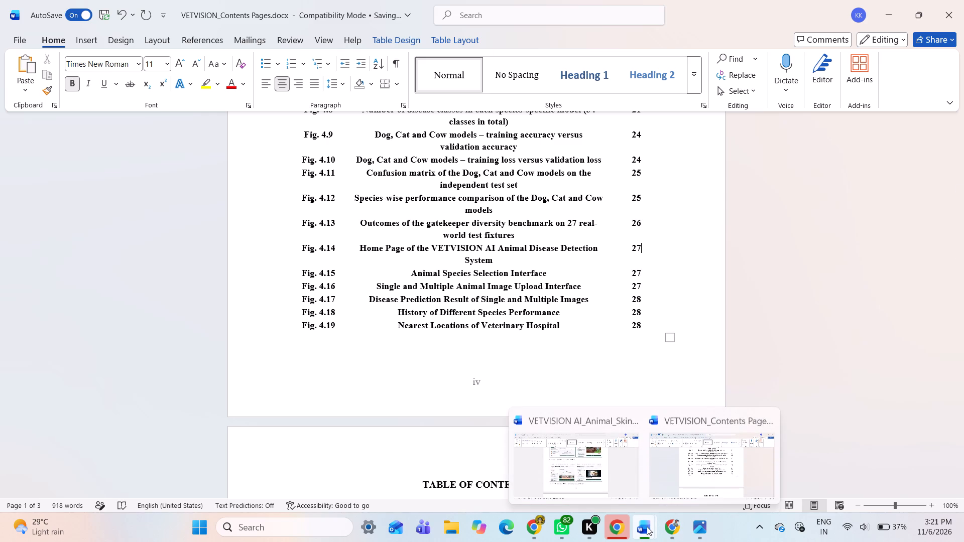
Check the pages of Figures 4.10 to 4.14 in the project report against the list of figures in the contents document.
left_click(579, 471)
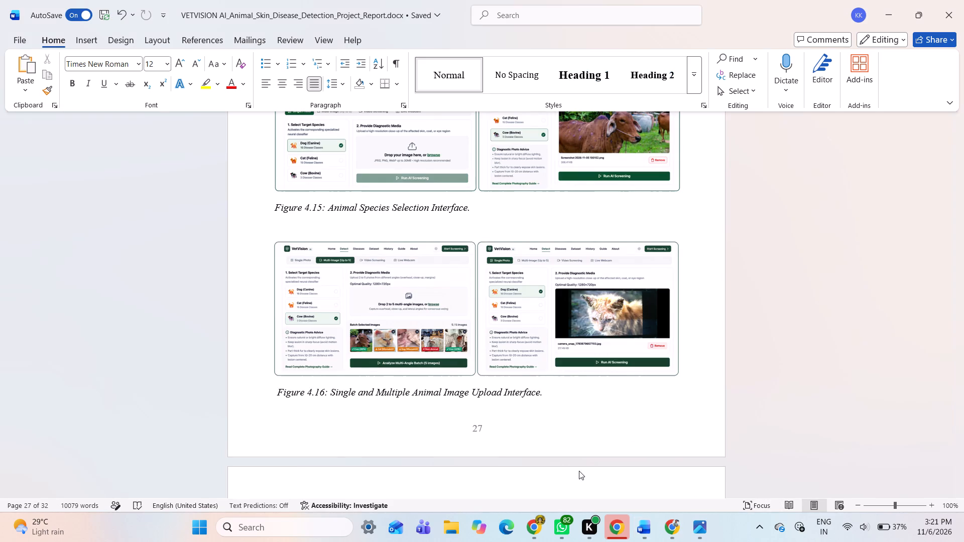
scroll(510, 301, "up", 5)
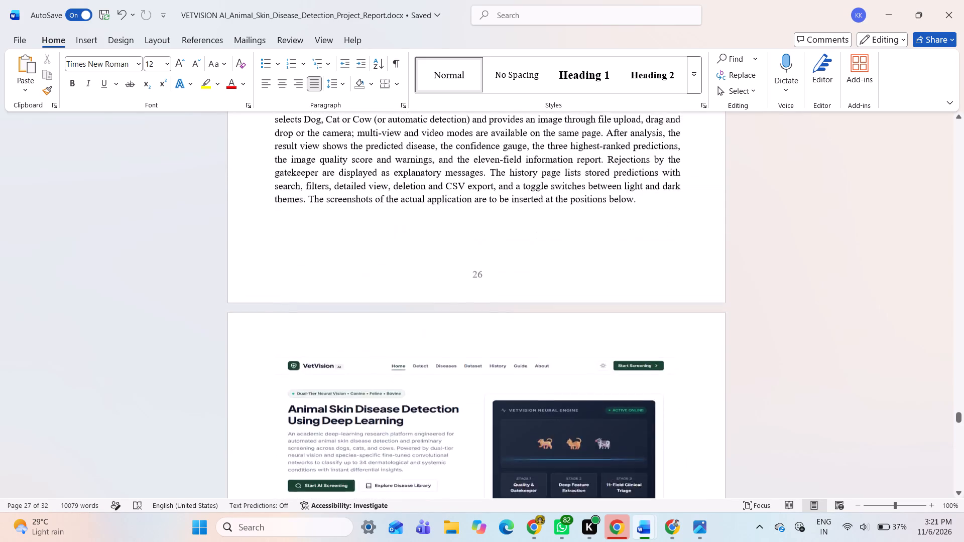
scroll(510, 301, "up", 3)
scroll(510, 301, "down", 1)
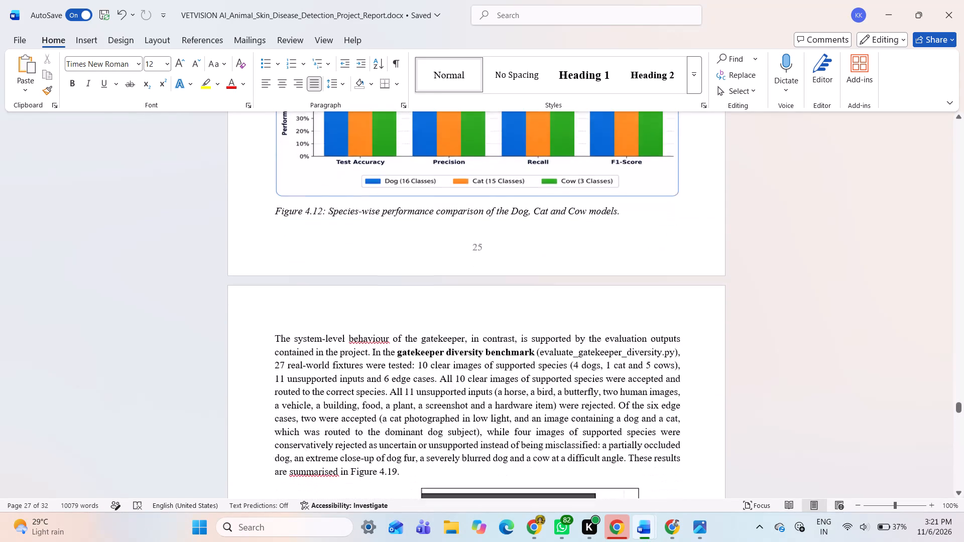
scroll(510, 301, "down", 1)
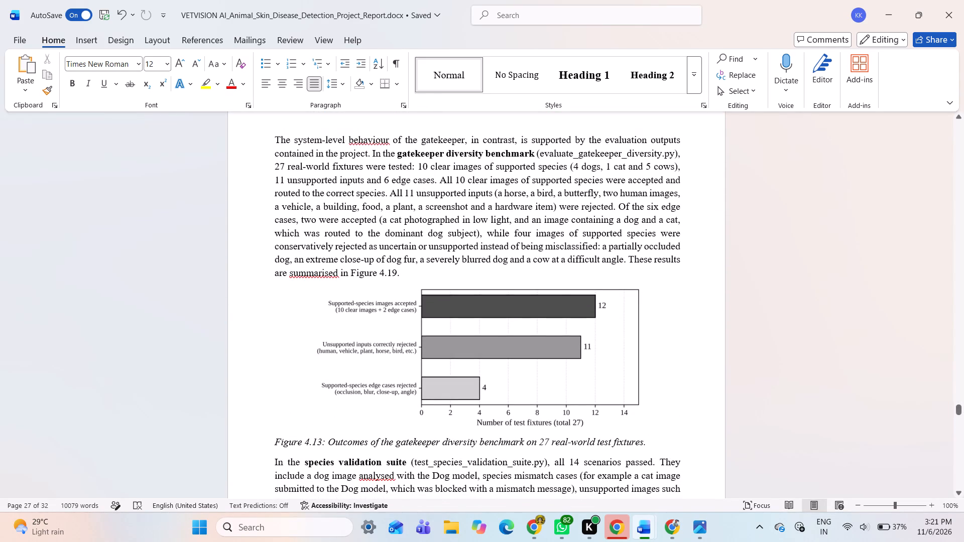
scroll(573, 335, "down", 3)
scroll(573, 335, "up", 1)
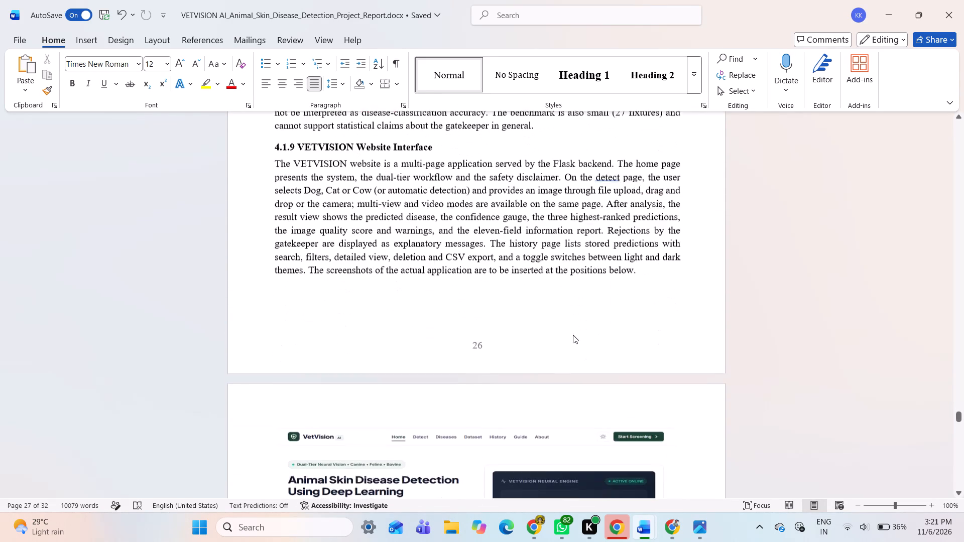
scroll(573, 335, "up", 6)
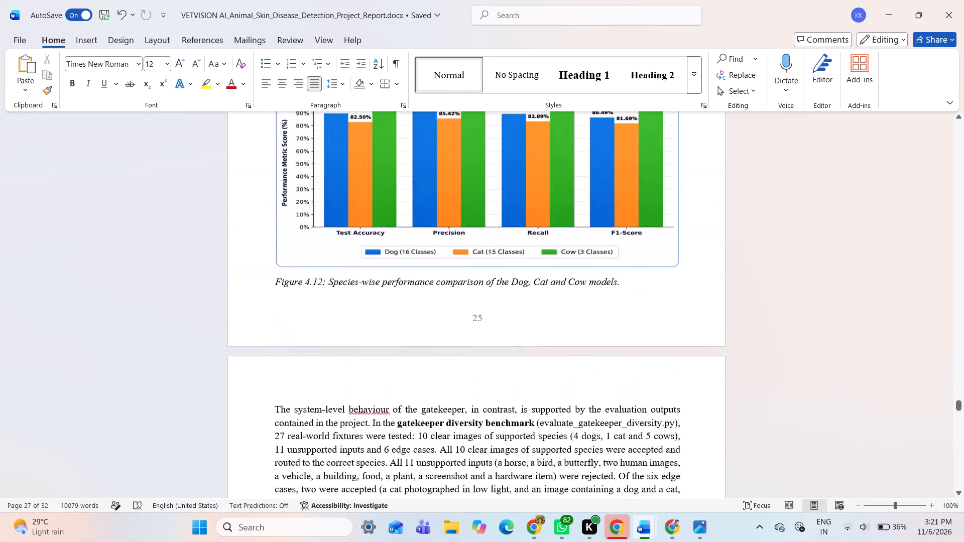
scroll(573, 335, "up", 6)
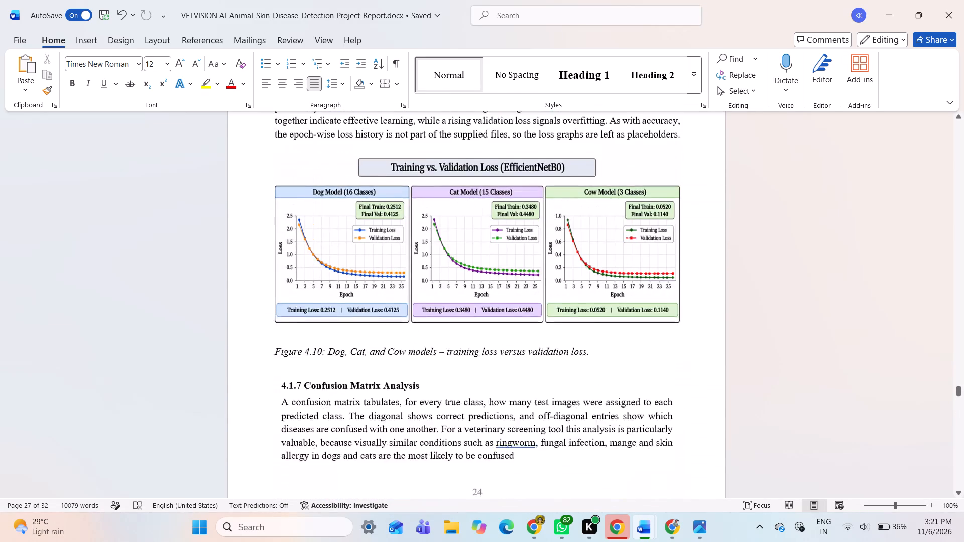
scroll(573, 335, "up", 1)
scroll(591, 302, "down", 2)
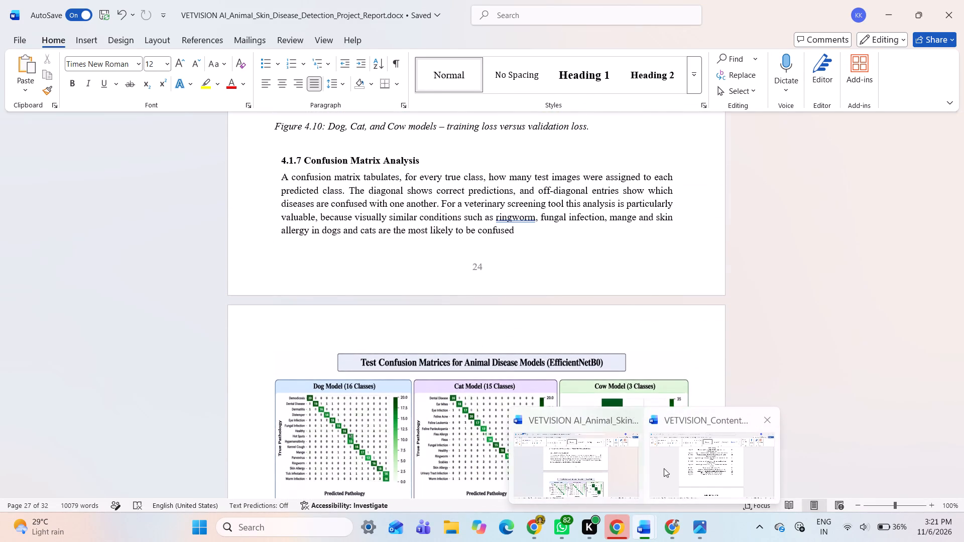
left_click(702, 457)
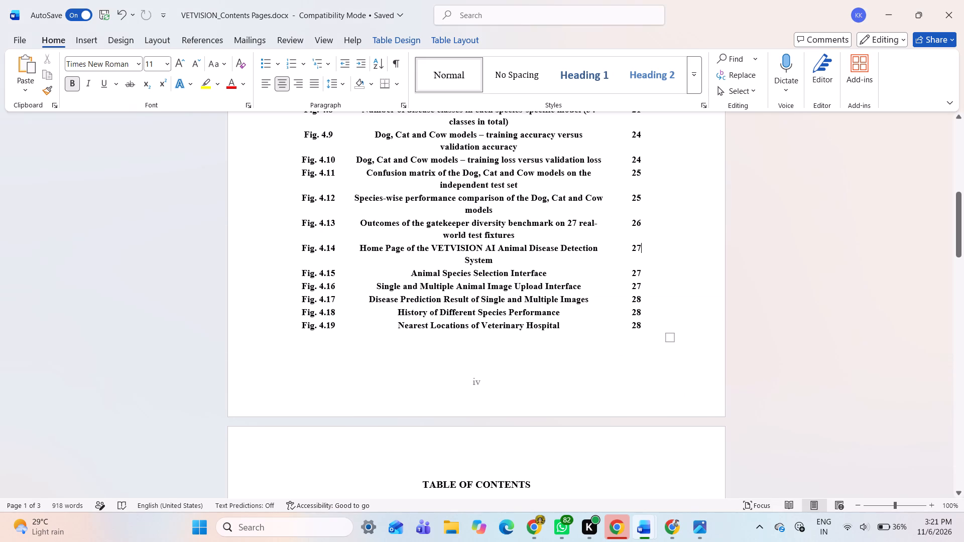
scroll(642, 170, "up", 1)
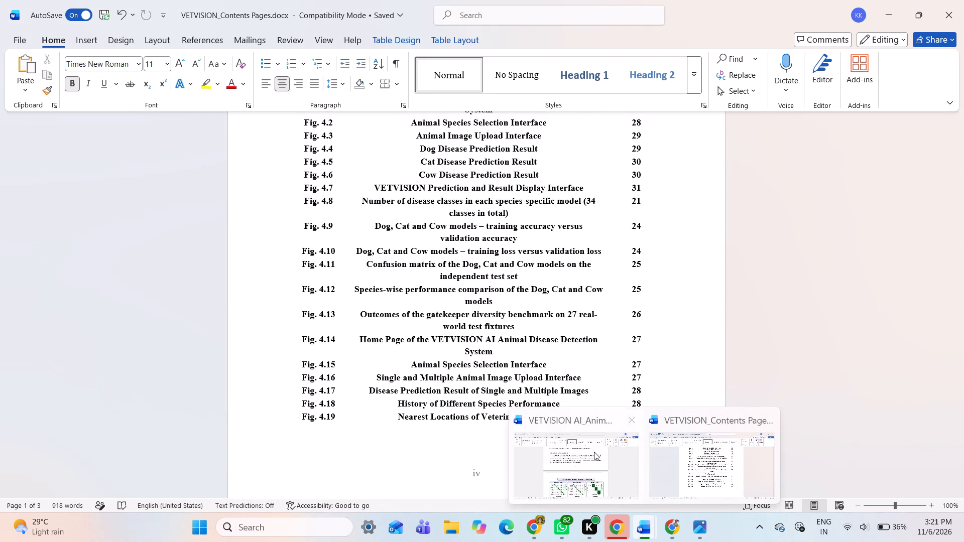
Return to the project report and check it from Figure 4.9 through the Future Scope section to the References.
left_click(590, 448)
scroll(527, 295, "up", 2)
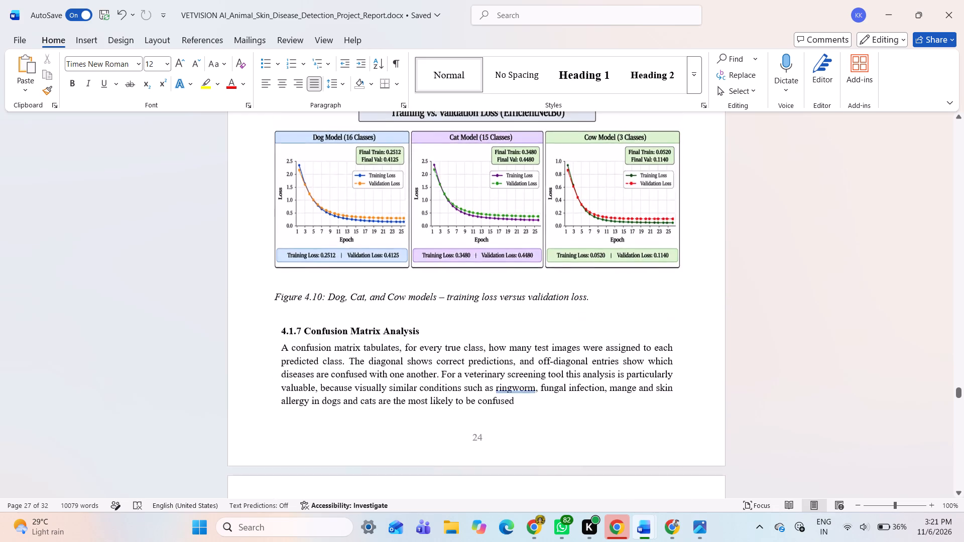
scroll(527, 295, "up", 2)
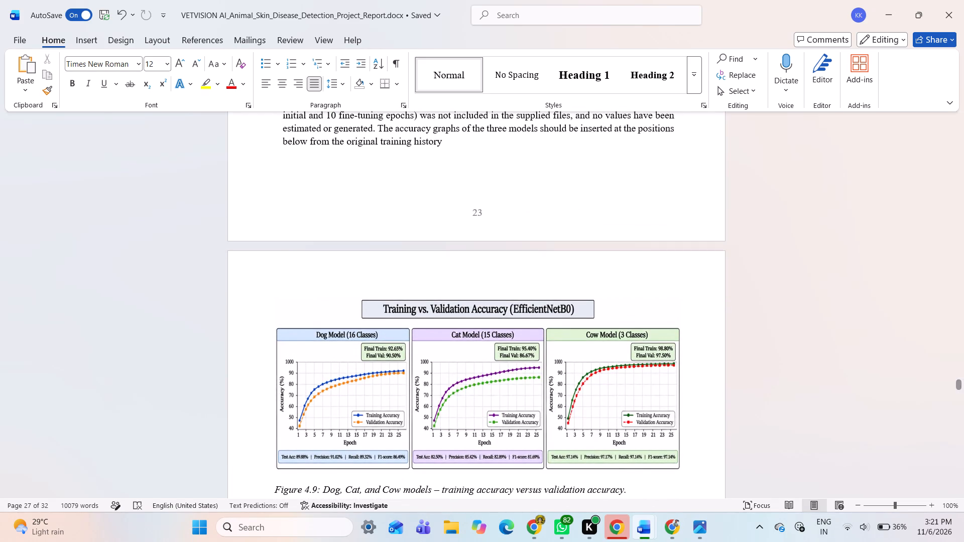
scroll(527, 295, "down", 11)
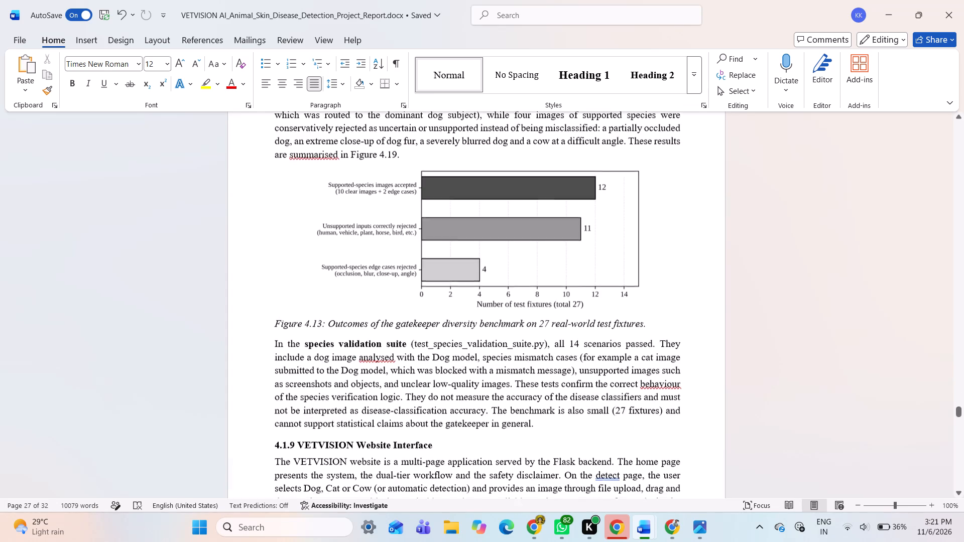
scroll(527, 295, "down", 9)
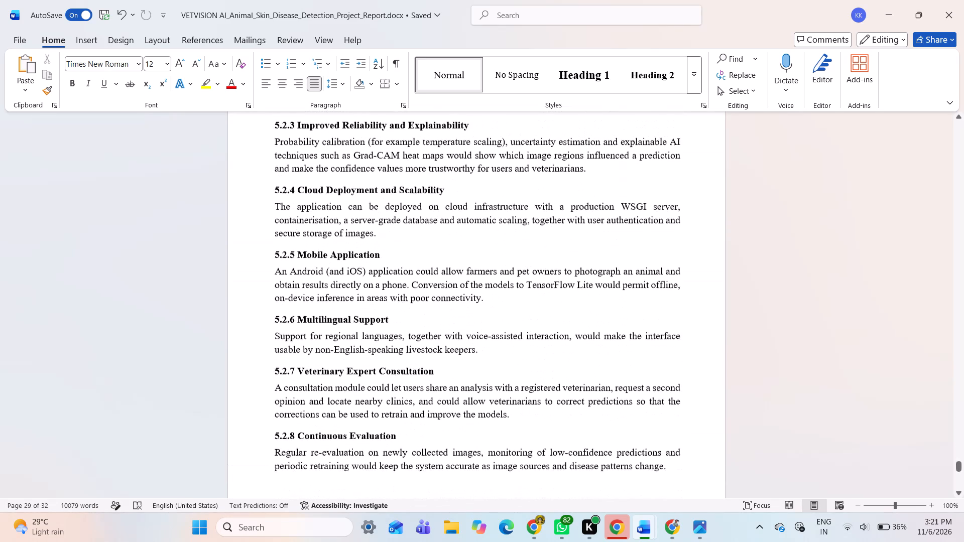
scroll(659, 445, "down", 6)
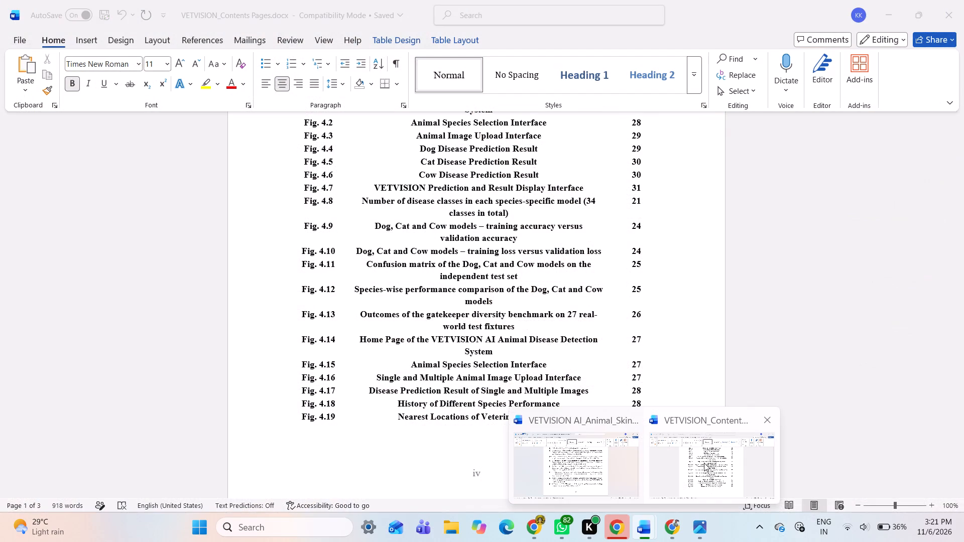
Switch to the contents document and review the page numbers of the chapters, sections and References in the Table of Contents.
left_click(704, 463)
scroll(619, 331, "down", 3)
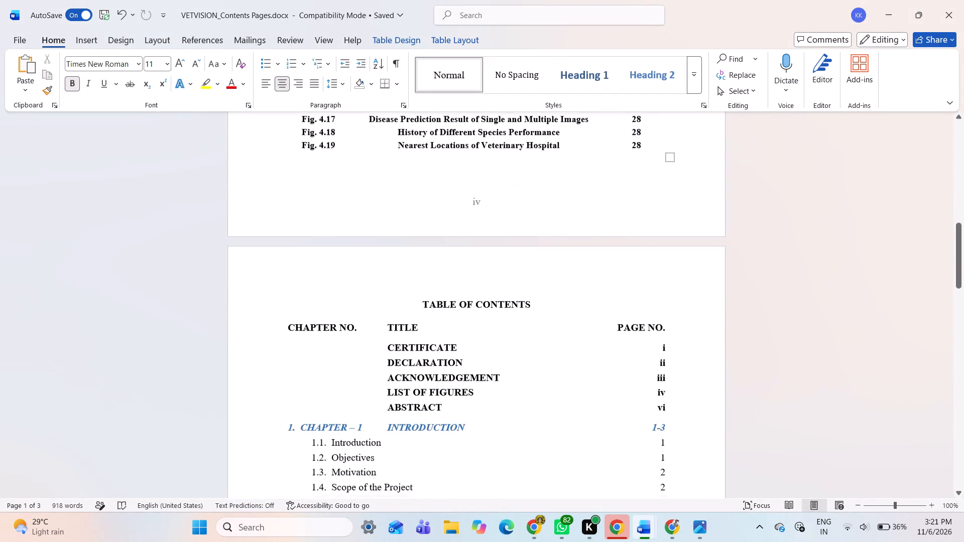
scroll(619, 331, "down", 3)
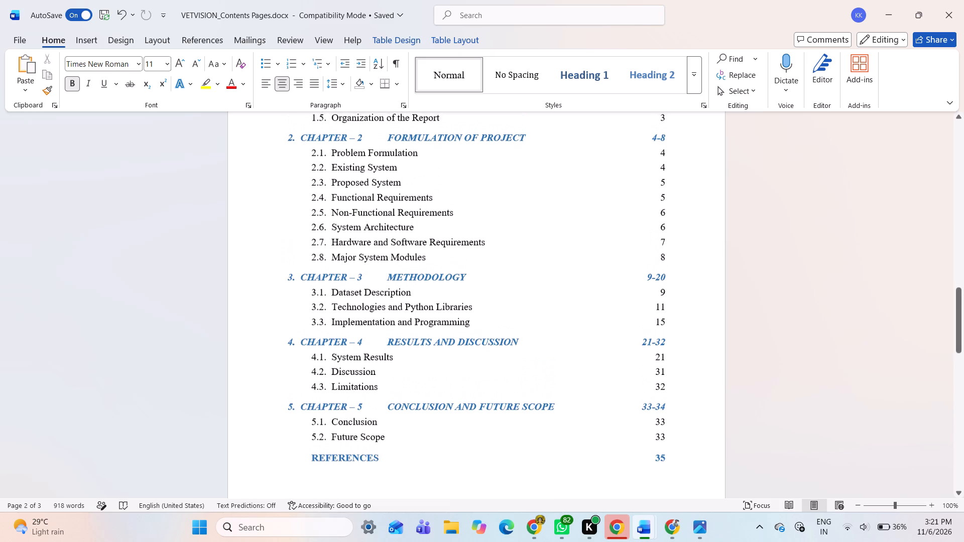
scroll(619, 331, "down", 1)
scroll(619, 331, "up", 2)
scroll(619, 331, "down", 1)
scroll(619, 331, "up", 1)
scroll(619, 331, "down", 1)
scroll(619, 331, "up", 2)
scroll(619, 331, "down", 1)
scroll(619, 331, "up", 2)
scroll(619, 331, "down", 4)
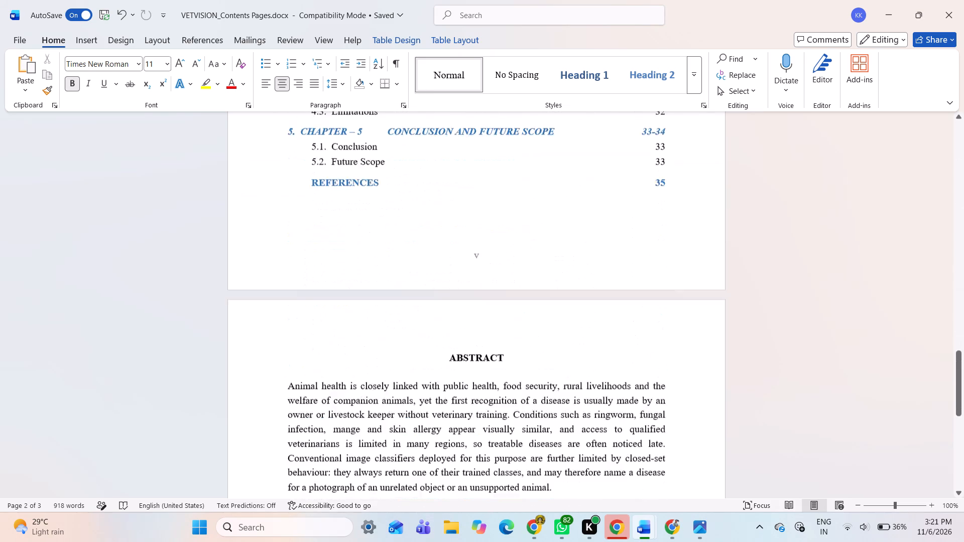
scroll(619, 331, "up", 2)
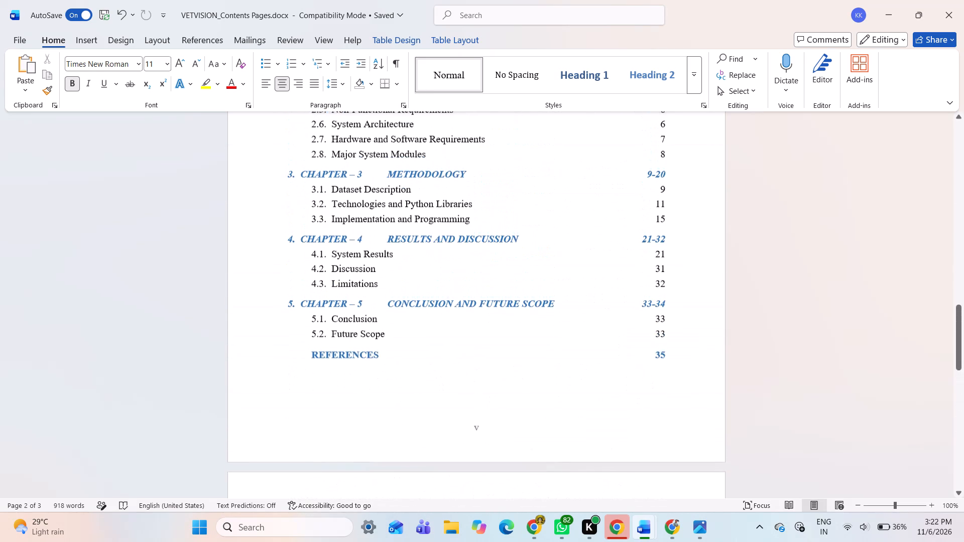
scroll(619, 331, "up", 1)
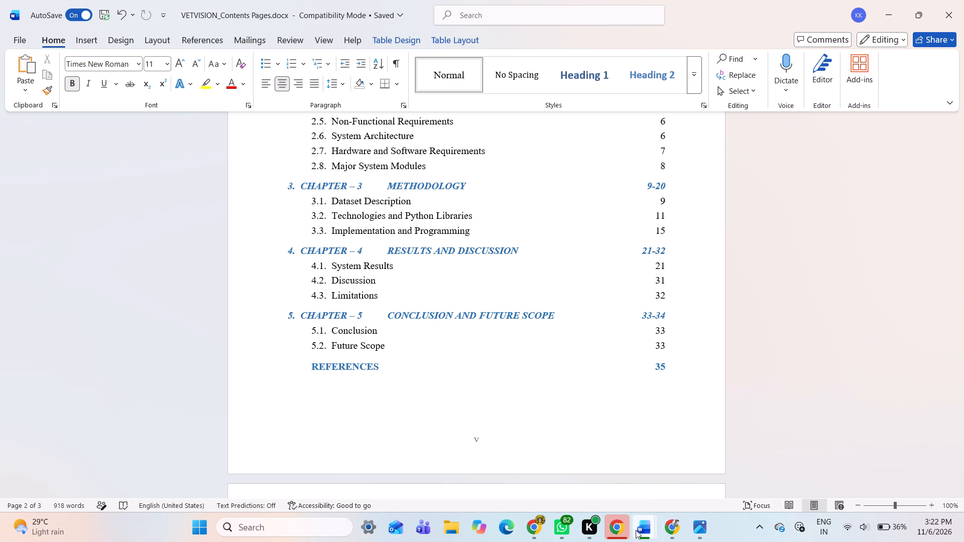
Check the References page in the project report, and set the REFERENCES page number in the Table of Contents to 32.
left_click(583, 450)
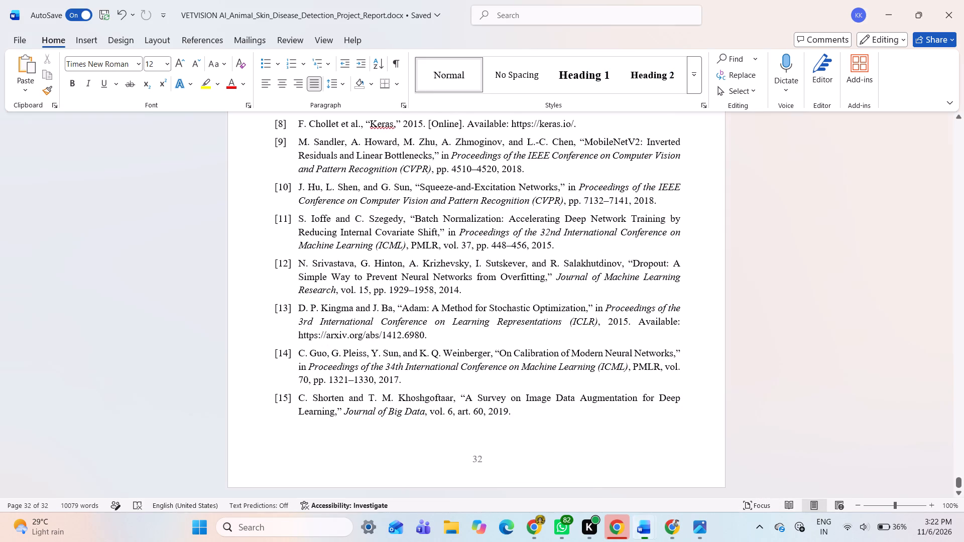
scroll(704, 205, "down", 3)
scroll(704, 205, "up", 2)
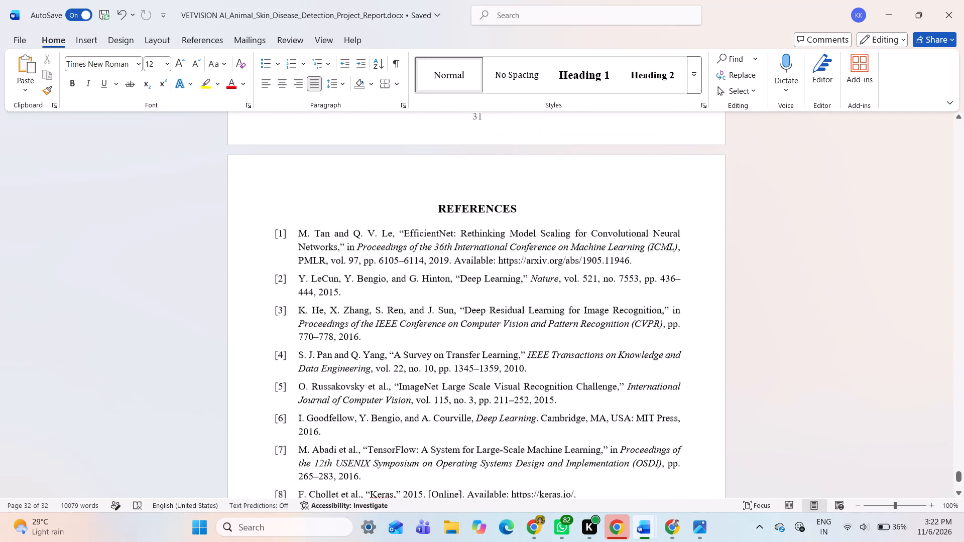
scroll(704, 205, "down", 2)
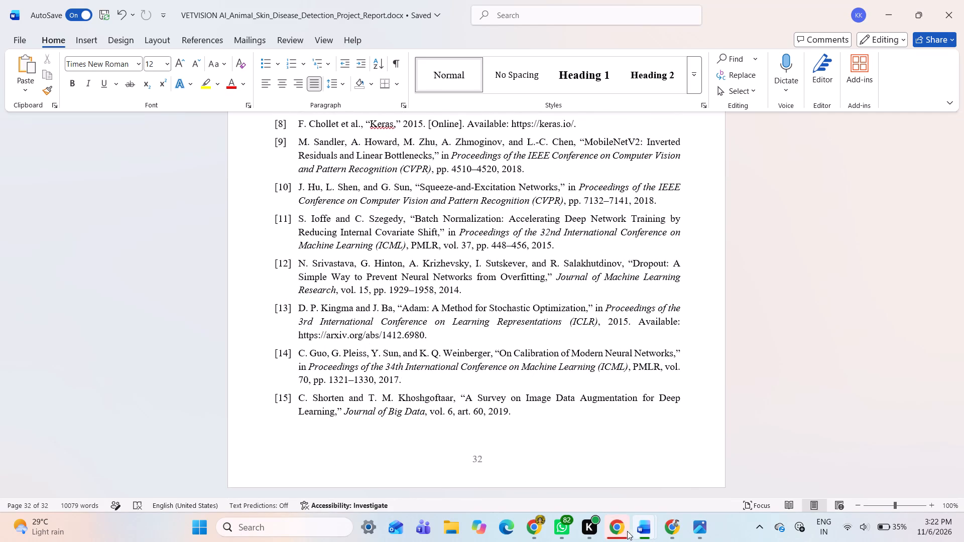
left_click(703, 483)
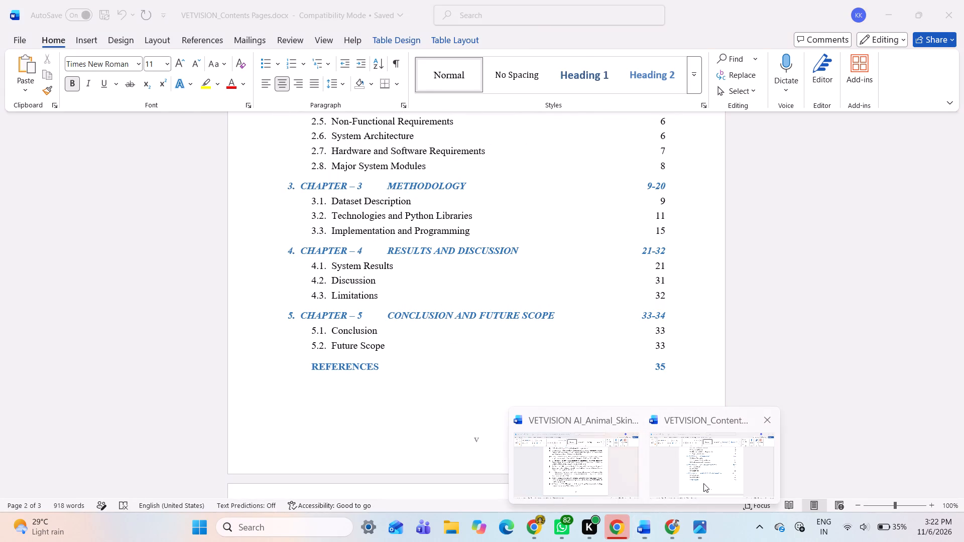
left_click(666, 366)
key("BackSpace")
key("2")
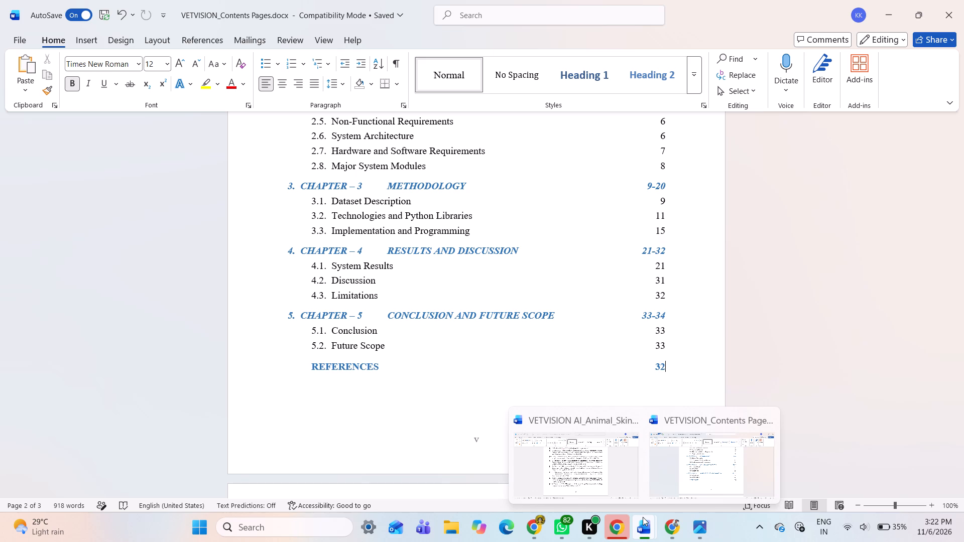
Return to the project report and check the start and end pages of Chapter 5, Conclusion and Future Scope.
left_click(577, 462)
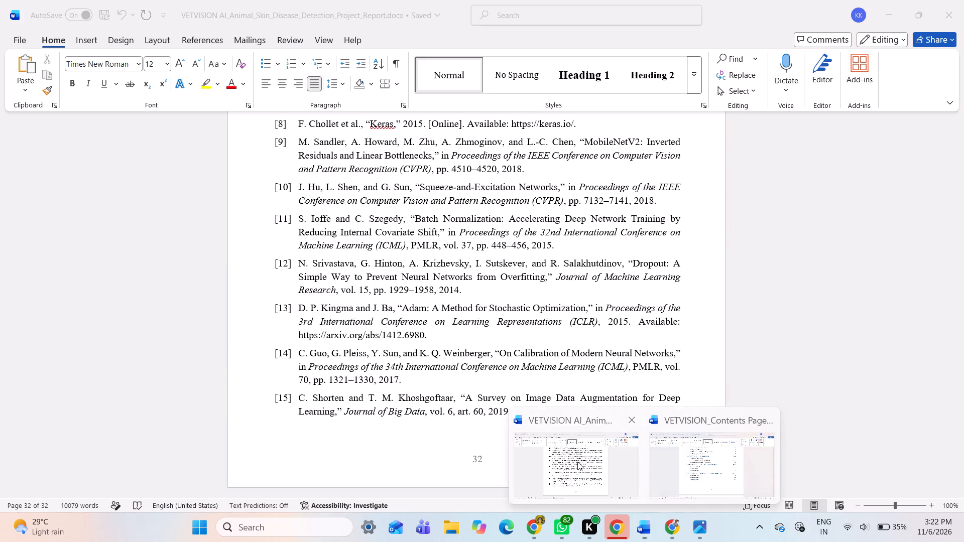
scroll(529, 327, "up", 2)
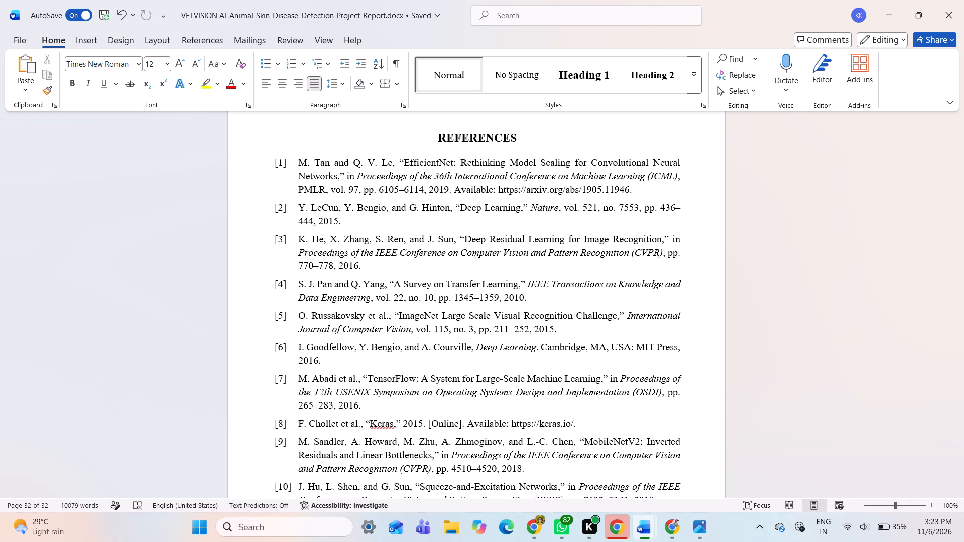
scroll(529, 327, "up", 9)
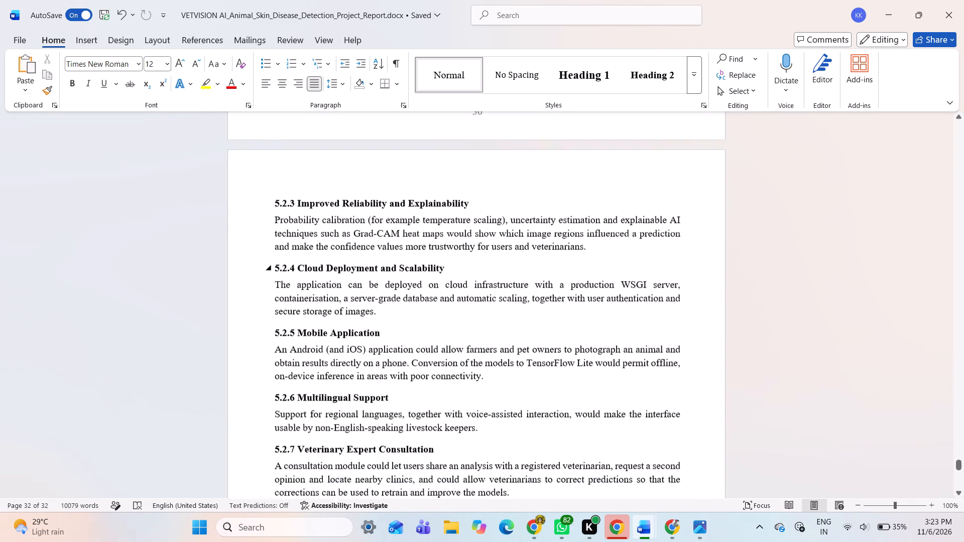
scroll(529, 327, "up", 5)
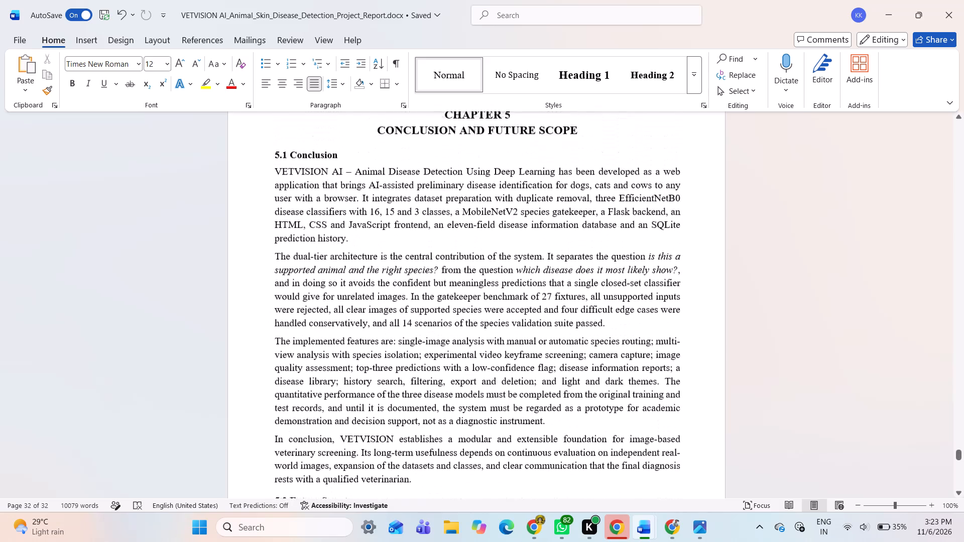
scroll(529, 327, "up", 1)
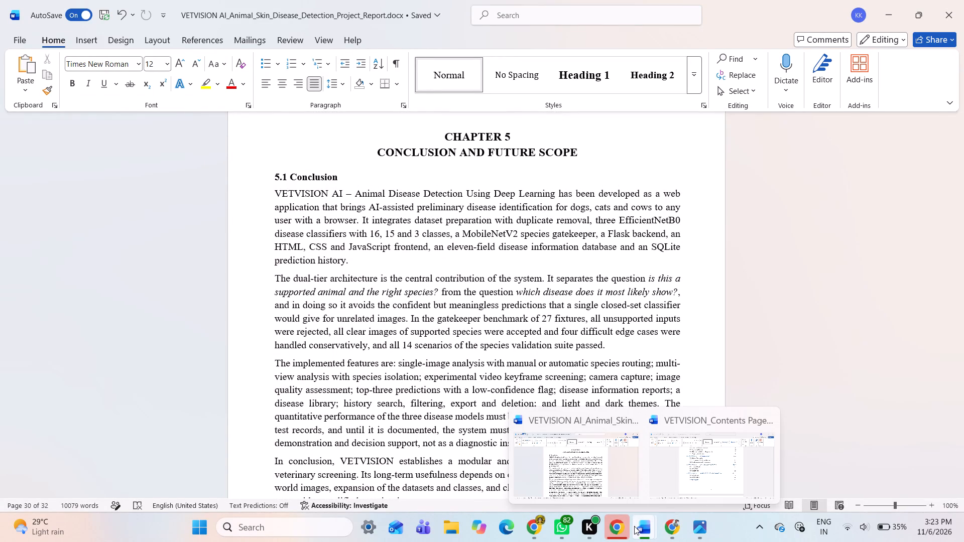
In the contents document's Table of Contents, set the Chapter 5 page range to 30-31.
left_click(722, 461)
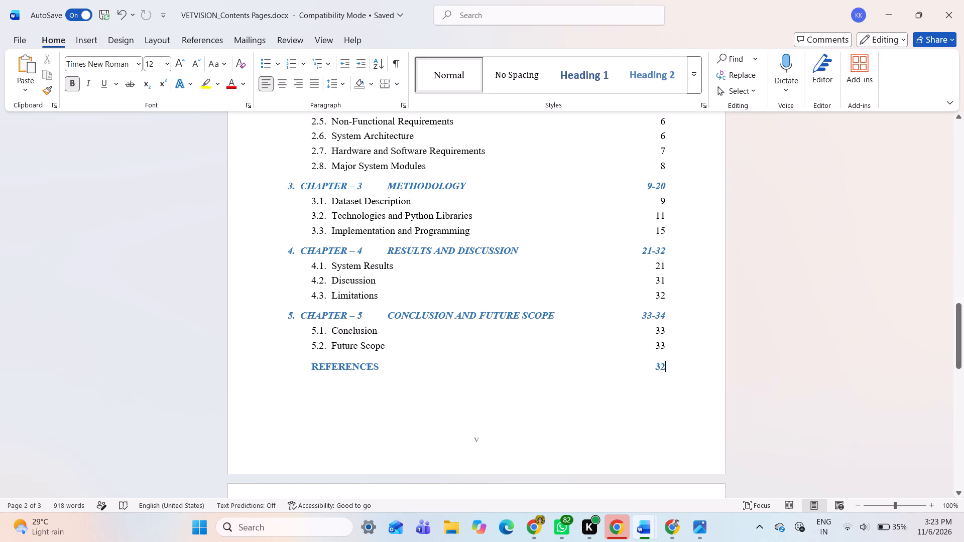
left_click(668, 313)
key("BackSpace")
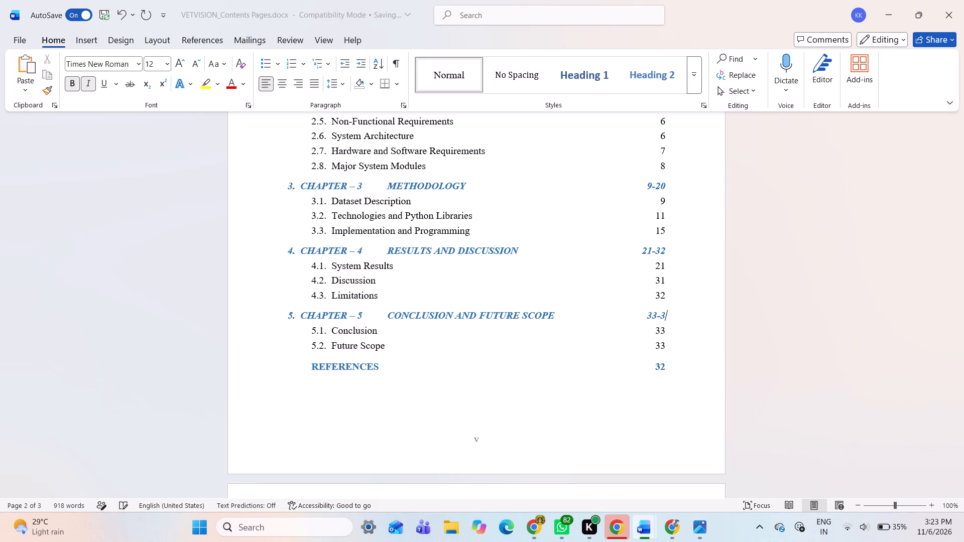
key("3")
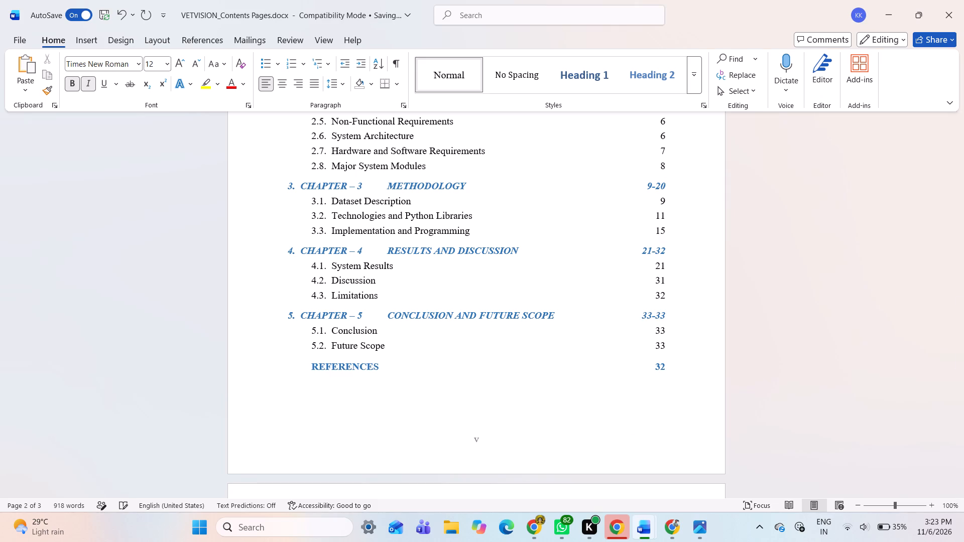
key("Left")
key("Left")
key("Left")
key("Right")
key("Right")
key("Right")
key("BackSpace")
key("1")
key("Left")
key("Left")
key("Left")
key("BackSpace")
key("0")
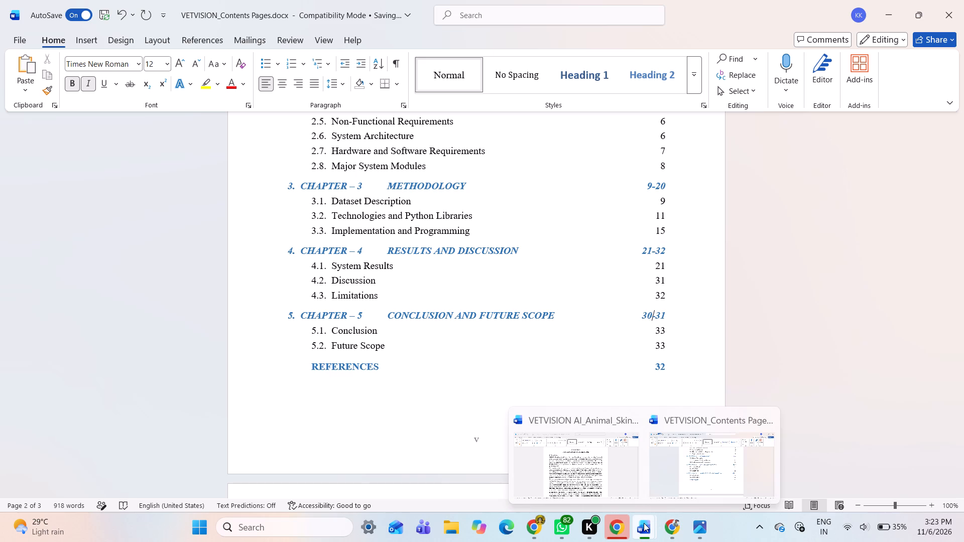
Arrange the project report and the contents document side by side.
left_click(582, 461)
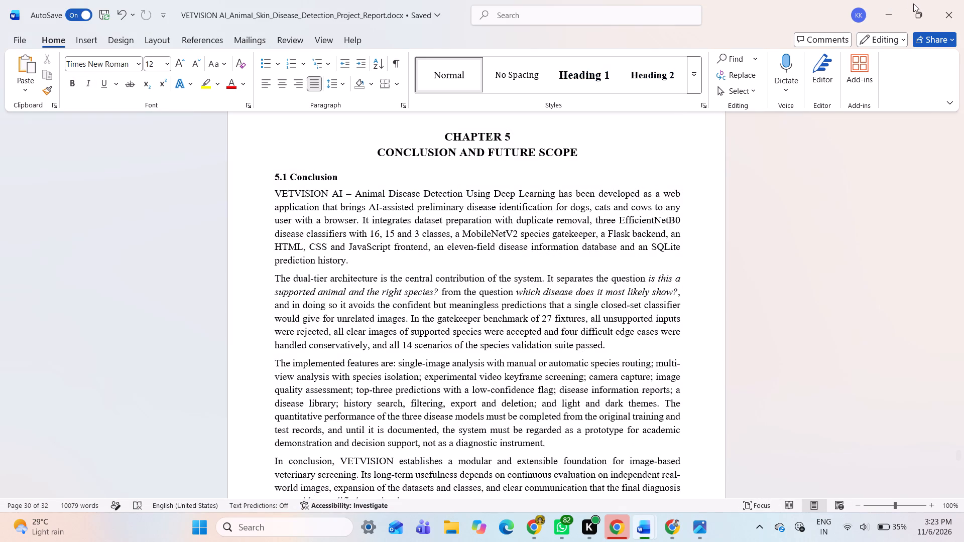
left_click(872, 41)
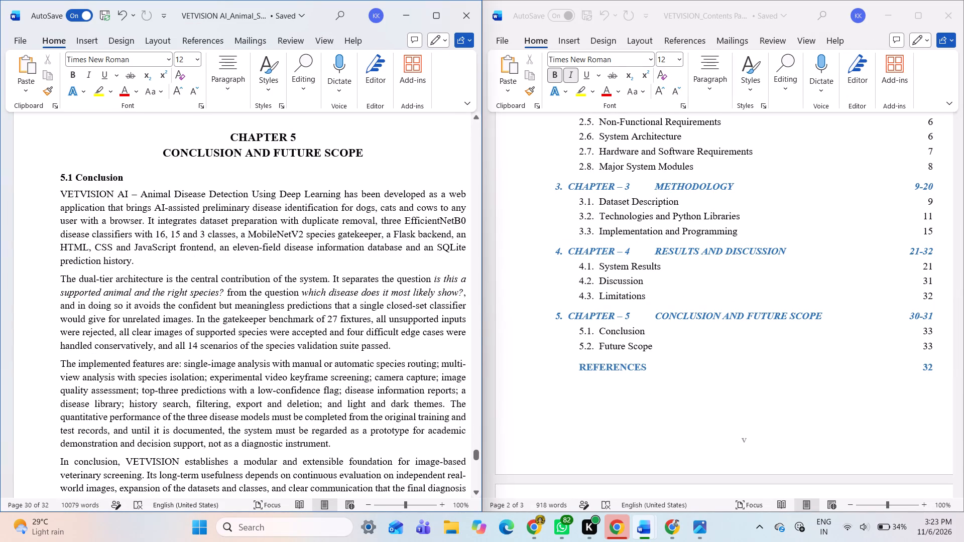
Check the page of section 5.1 Conclusion in the report, and set its Table of Contents page number to 30.
scroll(191, 268, "down", 2)
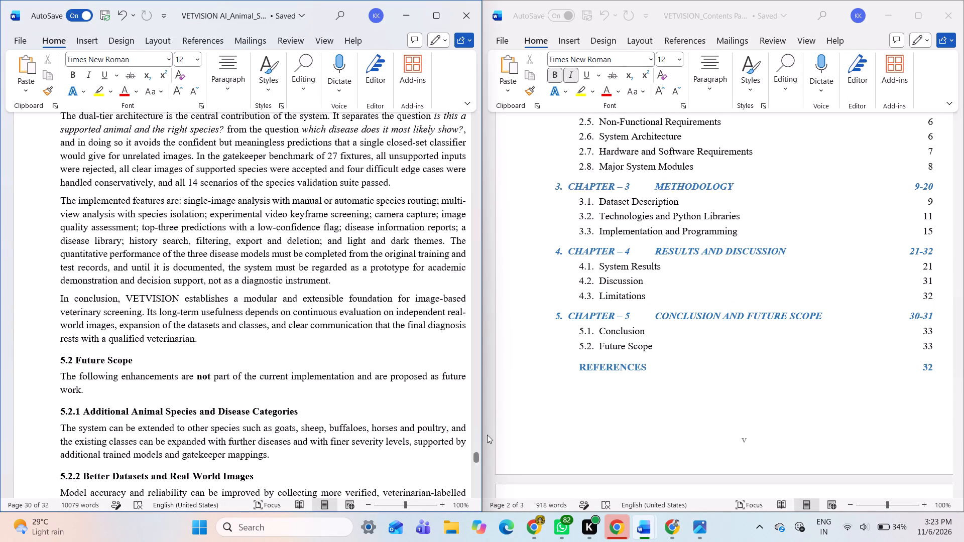
scroll(342, 327, "up", 3)
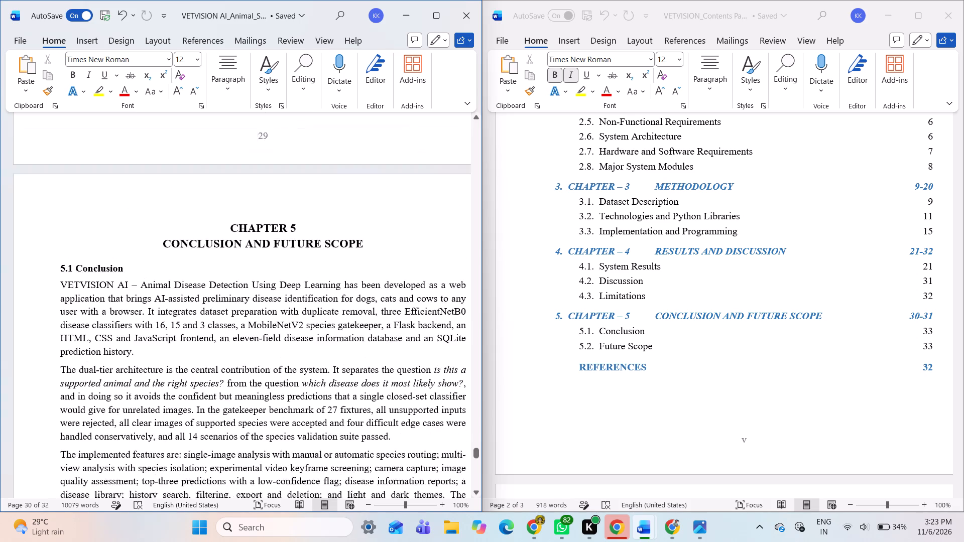
scroll(342, 327, "up", 1)
scroll(342, 327, "down", 2)
scroll(342, 327, "up", 1)
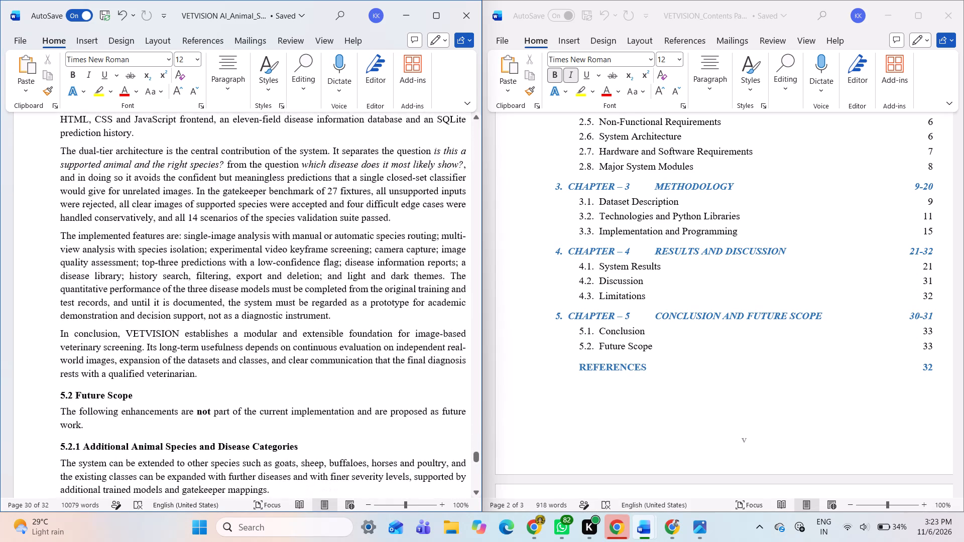
scroll(342, 327, "up", 1)
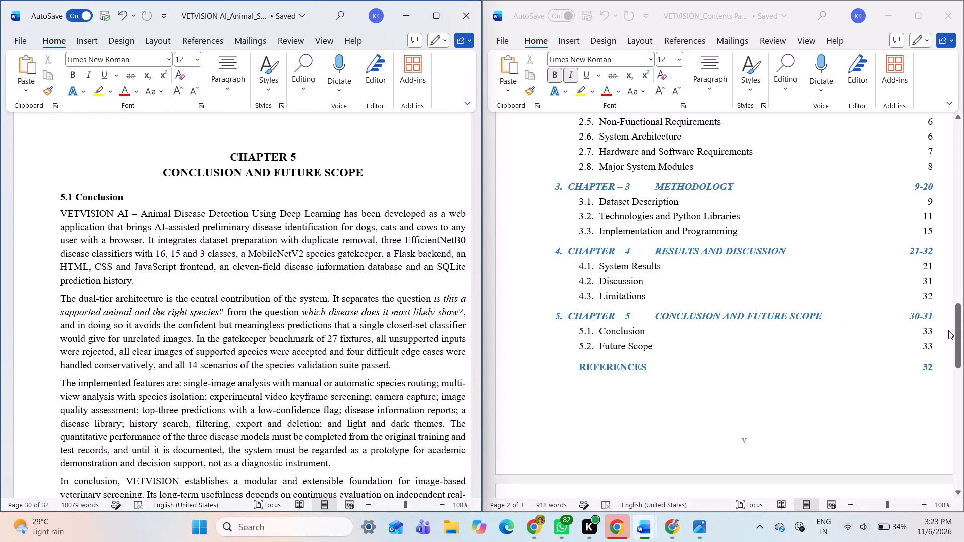
left_click(931, 327)
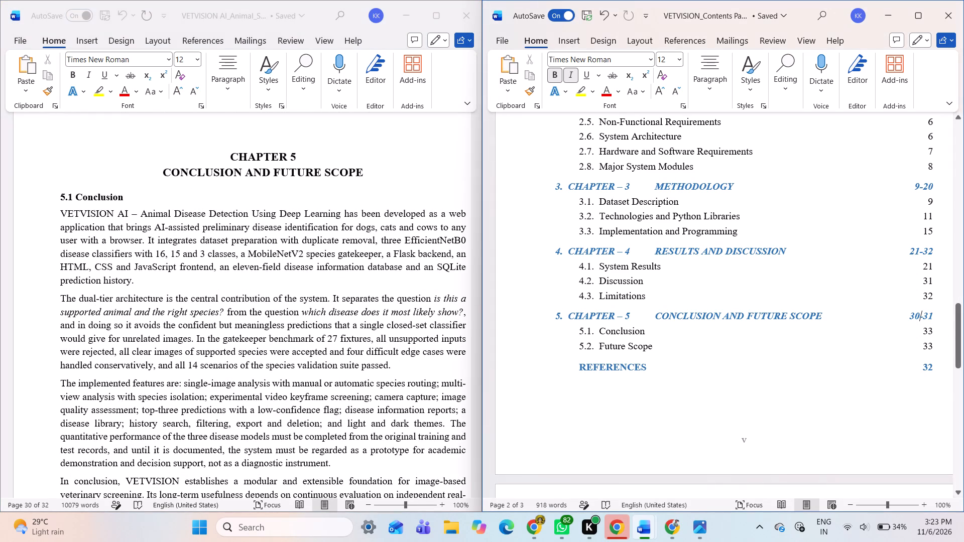
left_click(936, 331)
key("BackSpace")
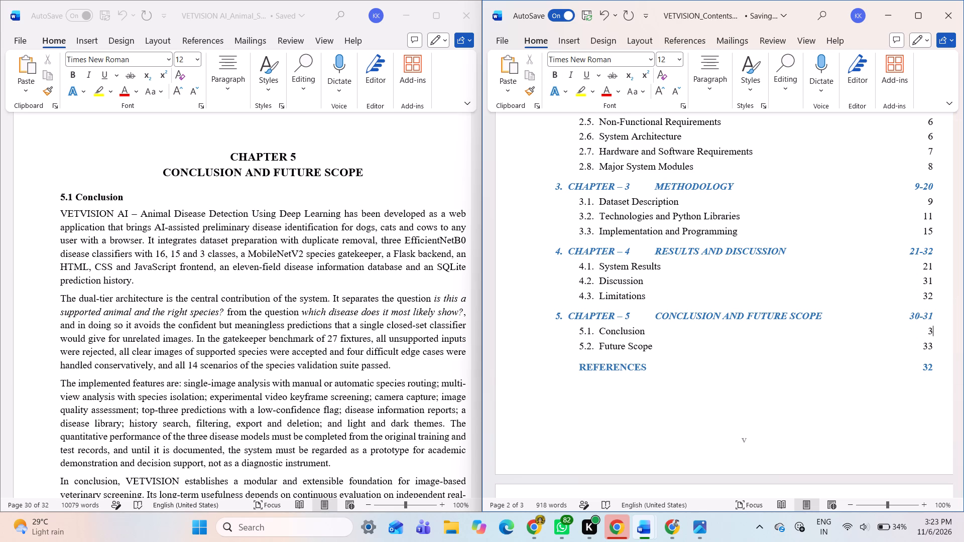
key("0")
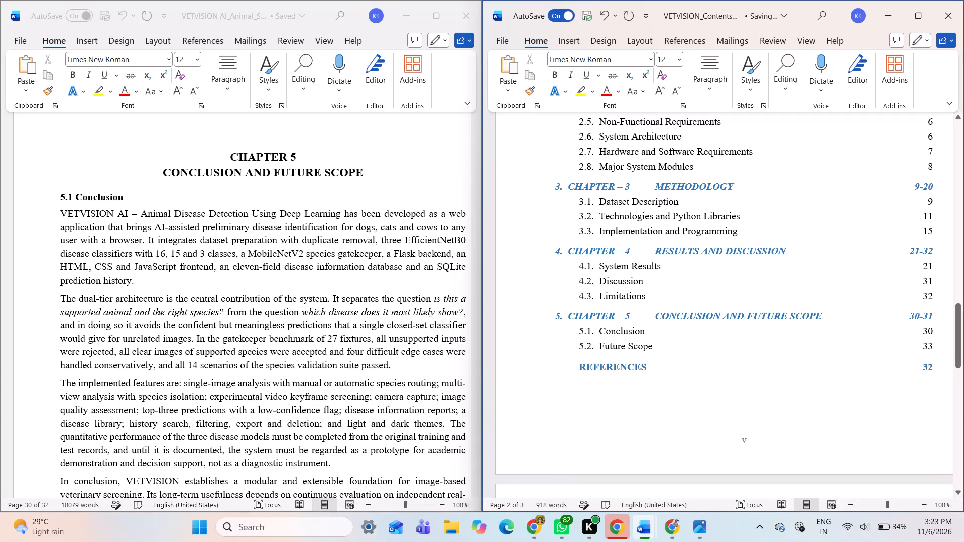
Check the page of section 5.2 Future Scope in the report, and set its Table of Contents page number to 30.
scroll(418, 265, "down", 3)
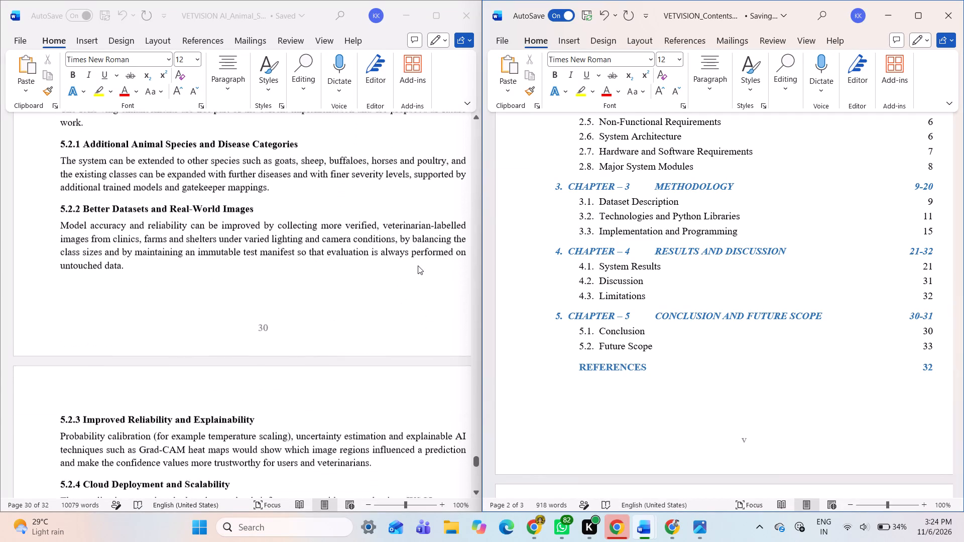
scroll(418, 265, "down", 2)
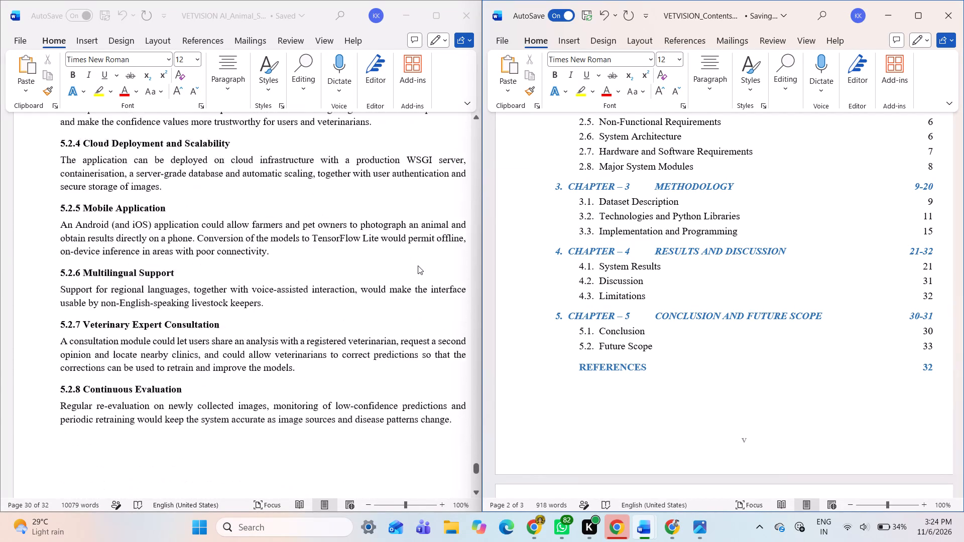
scroll(418, 265, "down", 5)
scroll(418, 265, "up", 3)
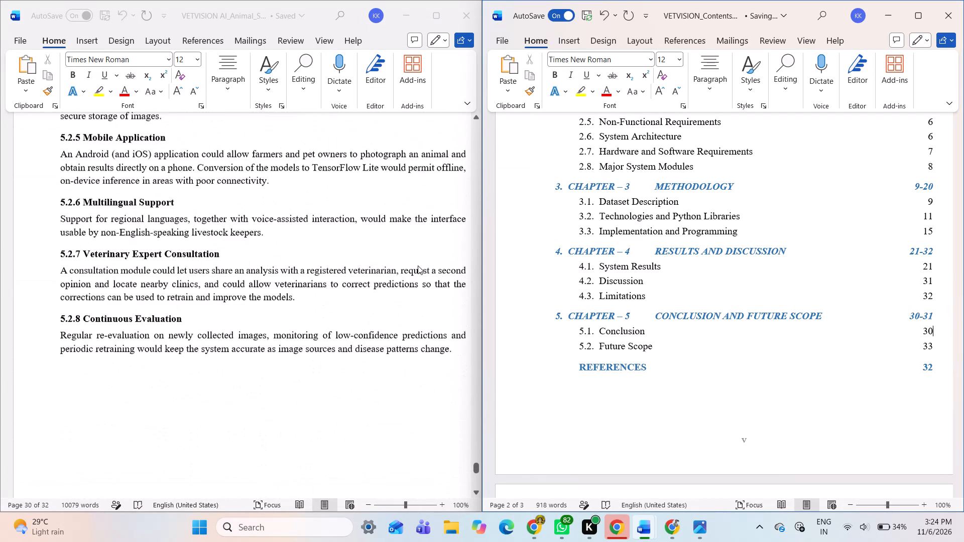
scroll(418, 265, "up", 6)
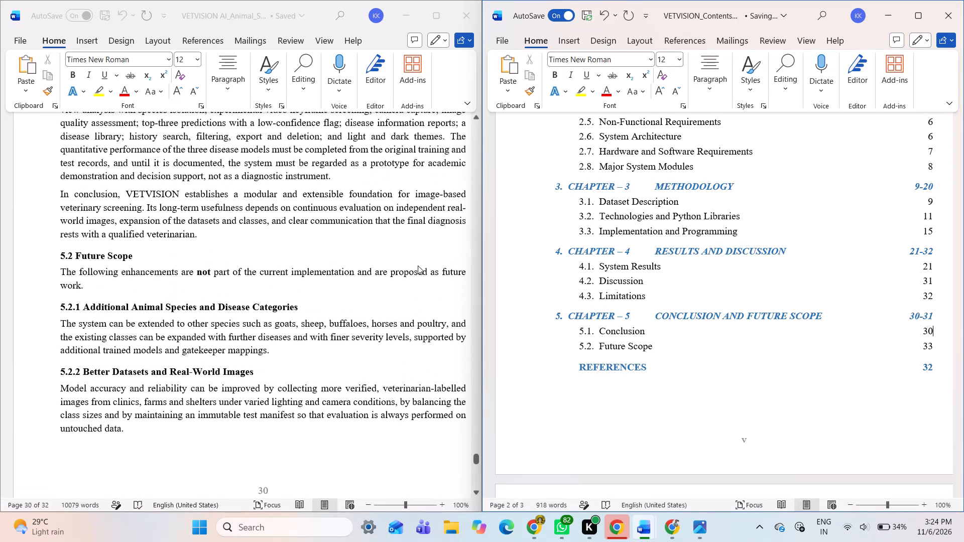
scroll(418, 265, "down", 1)
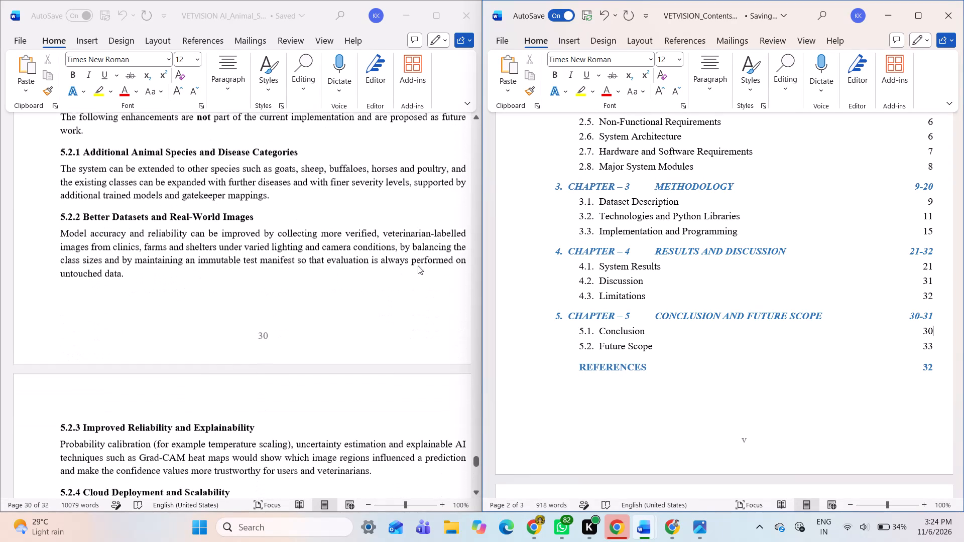
left_click(935, 342)
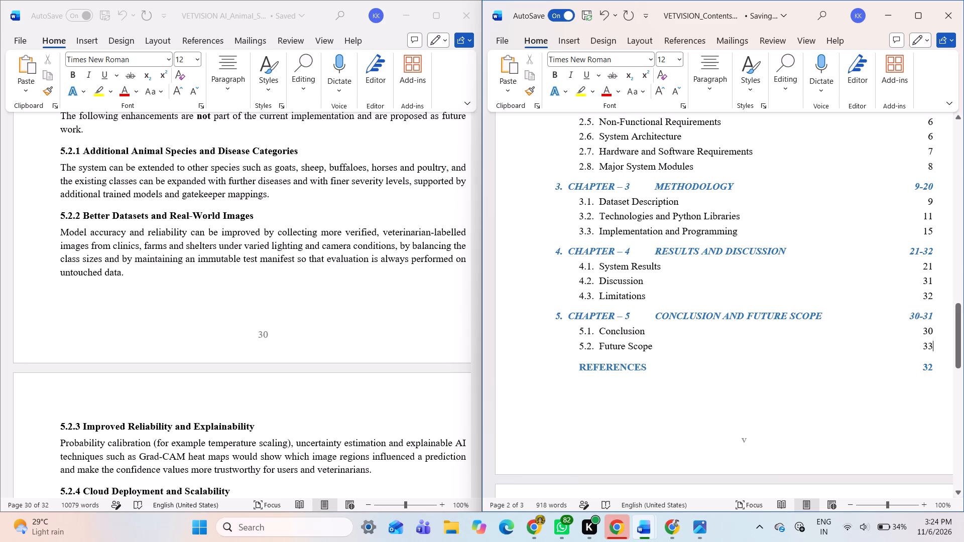
left_click(932, 345)
key("BackSpace")
key("0")
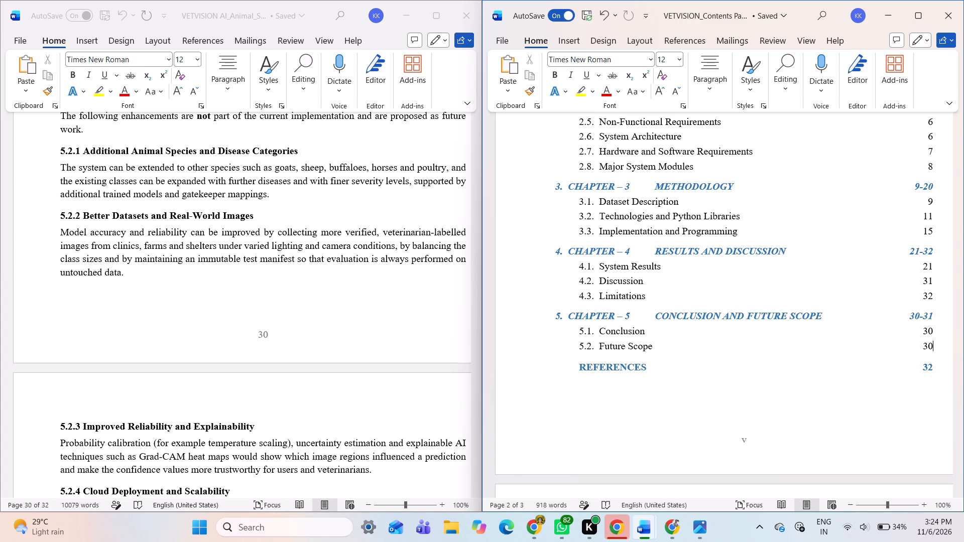
Check the last page of Chapter 4 in the report, and set the end of its Table of Contents page range to 29.
scroll(469, 349, "up", 2)
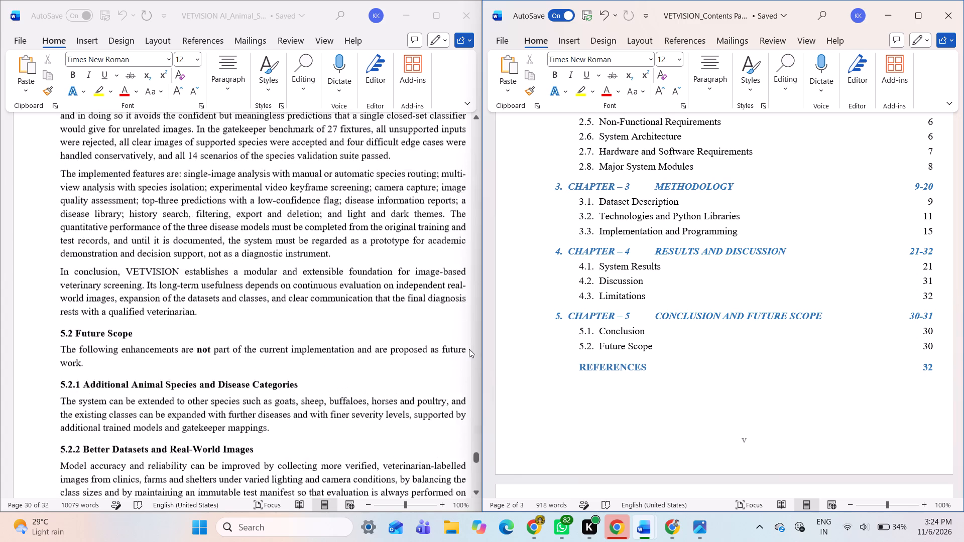
scroll(469, 349, "up", 5)
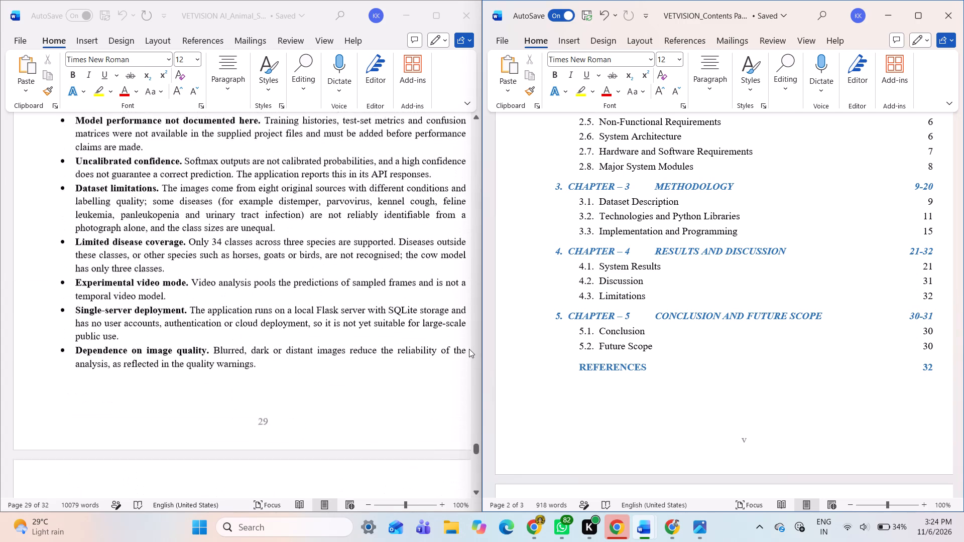
scroll(469, 349, "up", 1)
scroll(469, 349, "right", 1)
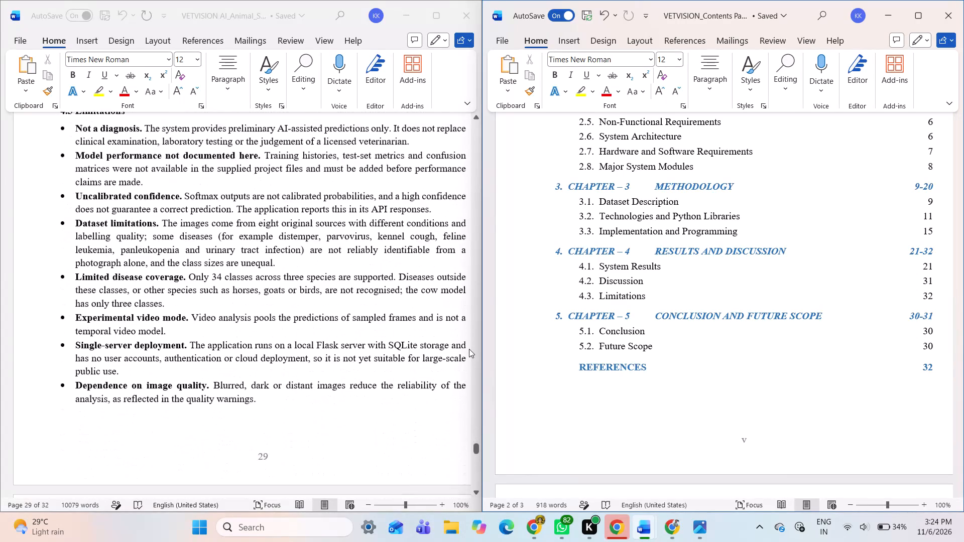
scroll(469, 349, "right", 1)
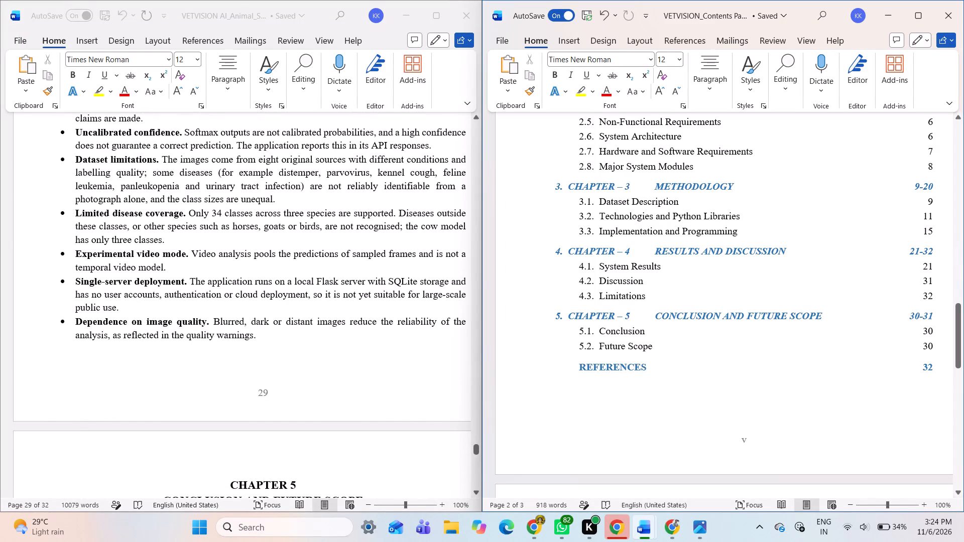
left_click(935, 252)
key("BackSpace")
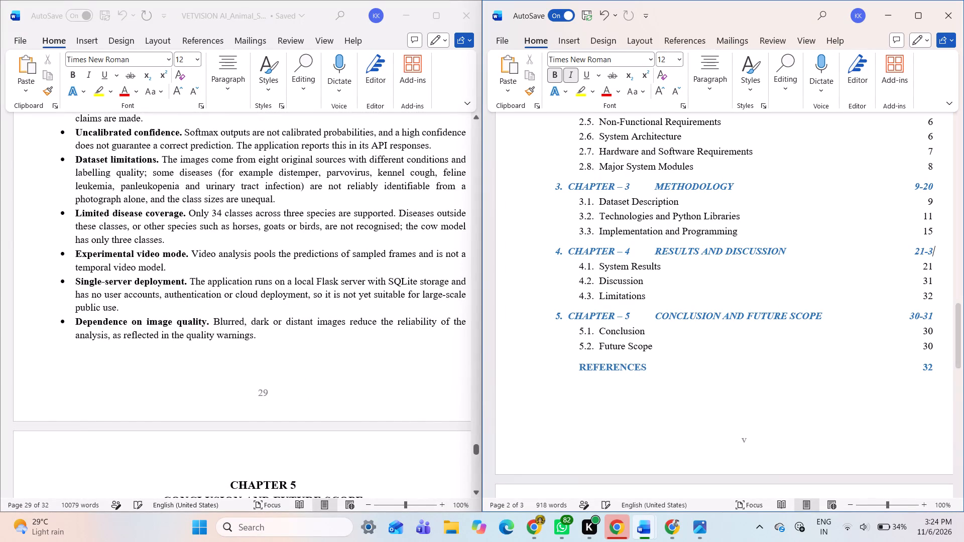
key("BackSpace")
type("29")
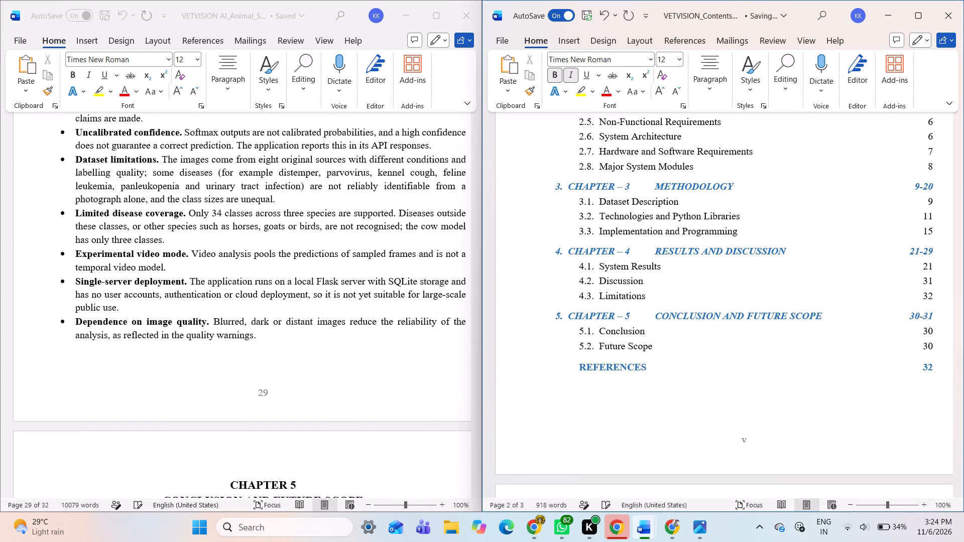
Check the page of section 4.3 Limitations in the report, and set its Table of Contents page number to 29.
scroll(366, 224, "up", 2)
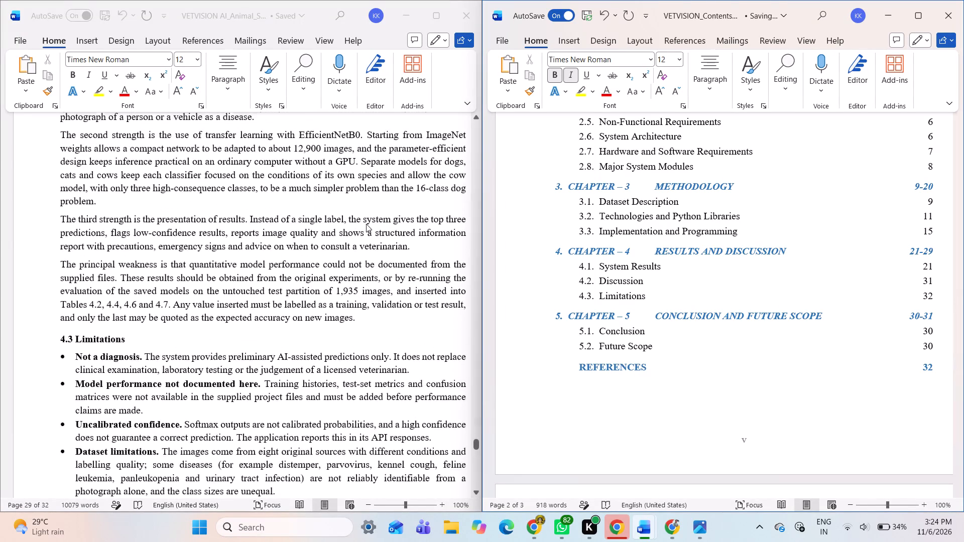
scroll(366, 224, "up", 3)
scroll(366, 224, "down", 1)
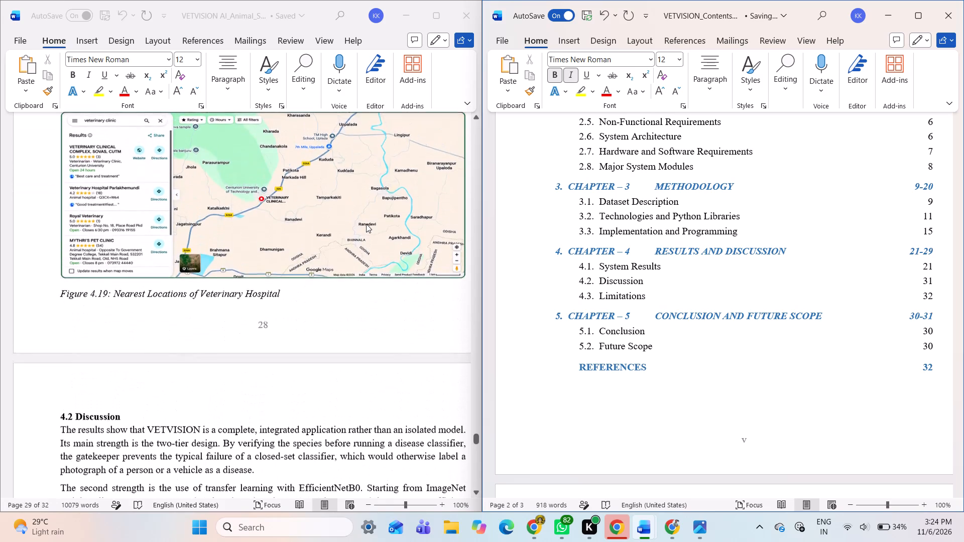
scroll(366, 224, "down", 1)
scroll(366, 224, "up", 1)
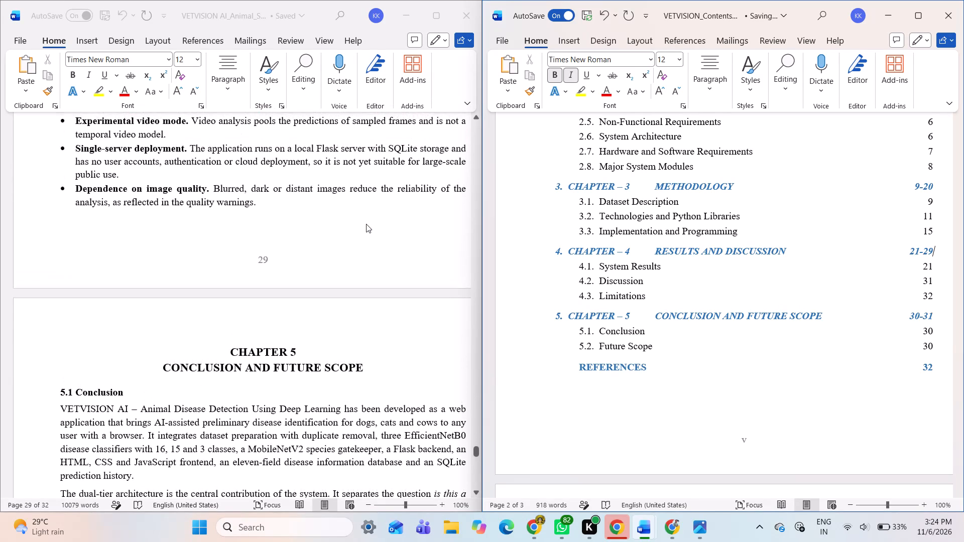
scroll(366, 224, "up", 2)
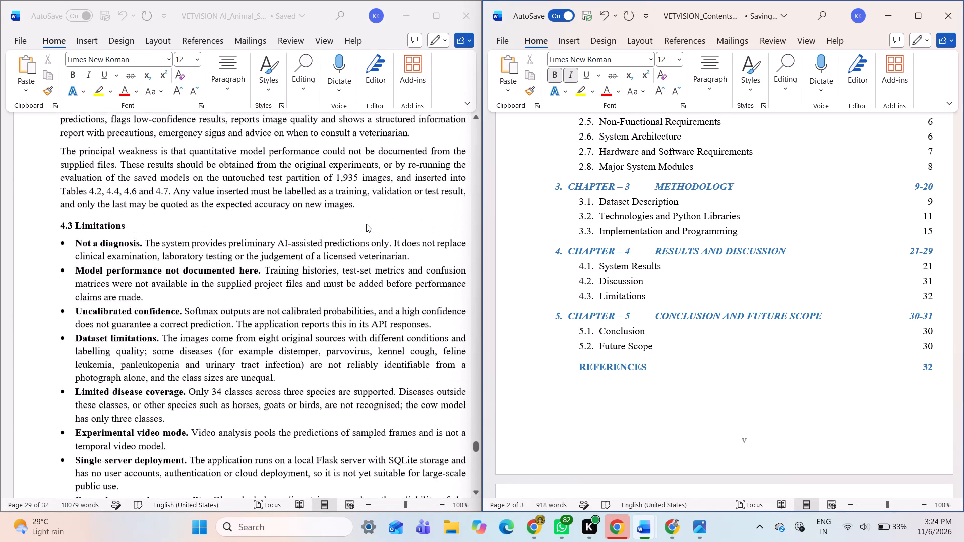
scroll(366, 224, "up", 3)
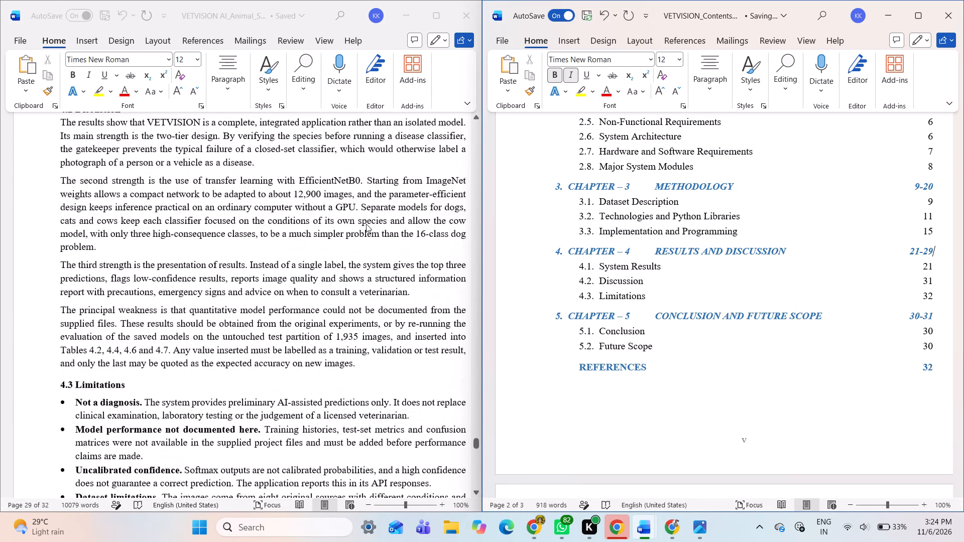
scroll(366, 224, "up", 1)
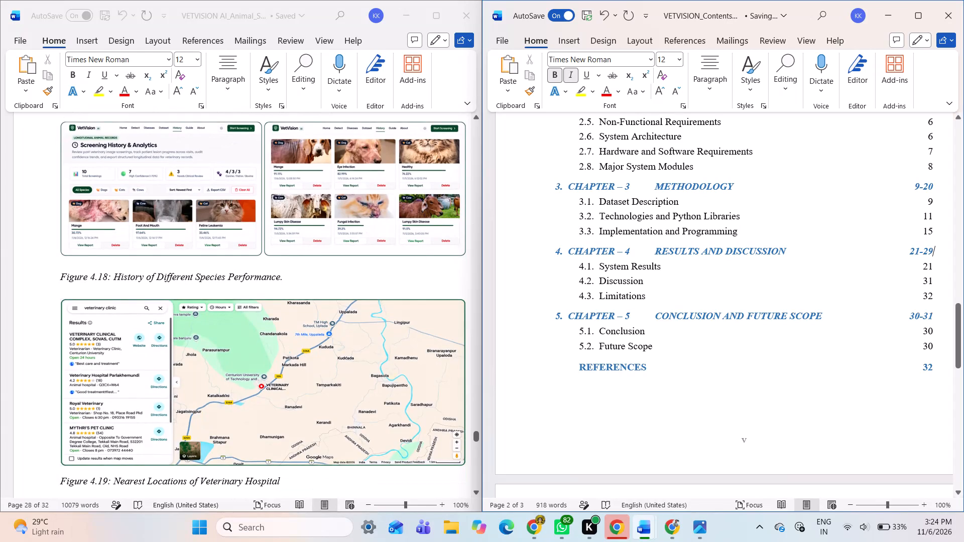
left_click(932, 292)
key("BackSpace")
key("BackSpace")
type("29")
Set the Table of Contents page number of section 4.2 Discussion to 29.
key("Up")
key("BackSpace")
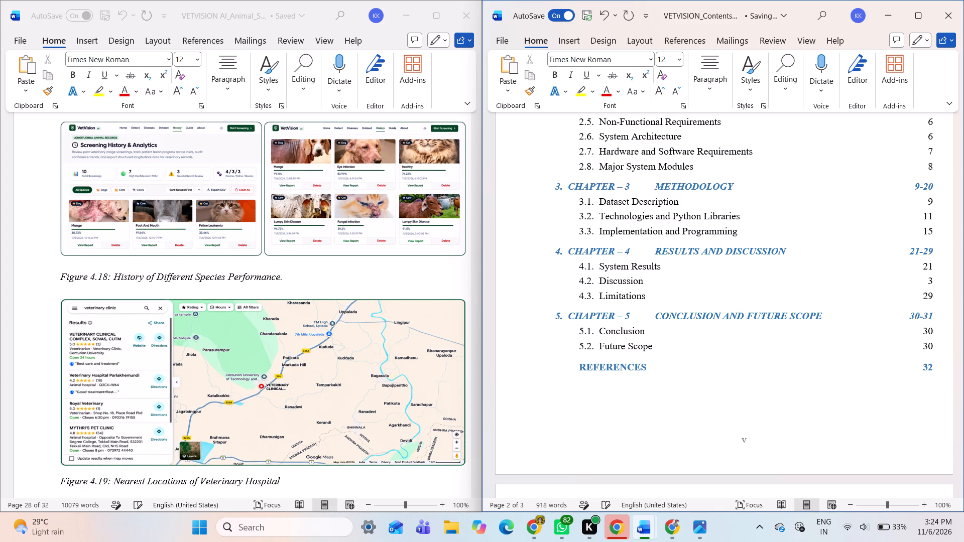
key("BackSpace")
type("29")
Check the starting page of Chapter 4 and section 4.1 System Results in the report against the Table of Contents.
scroll(362, 219, "up", 2)
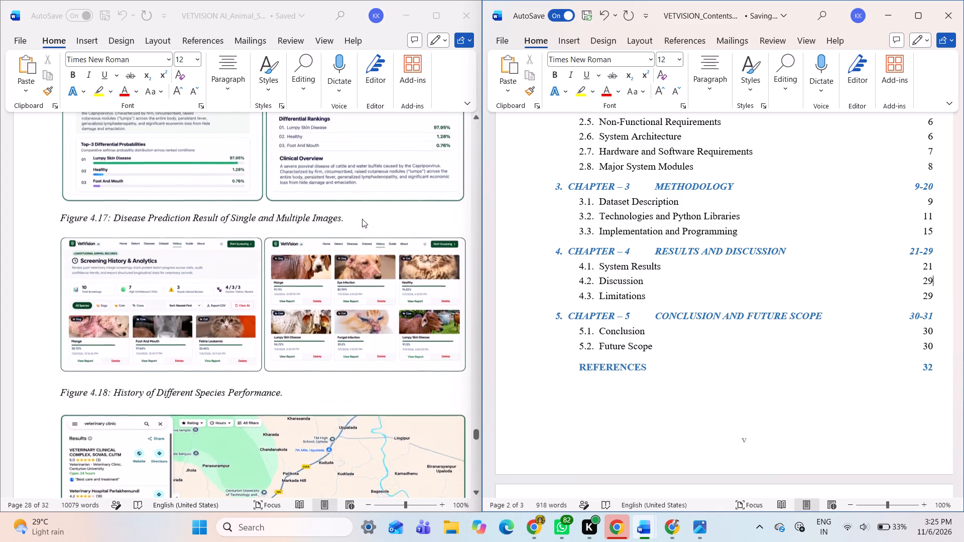
scroll(362, 219, "up", 5)
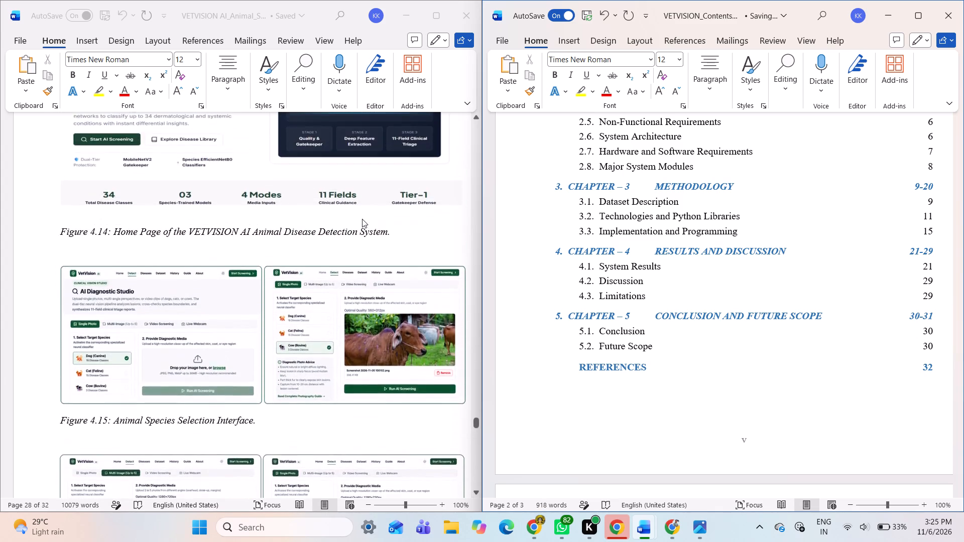
scroll(362, 219, "up", 5)
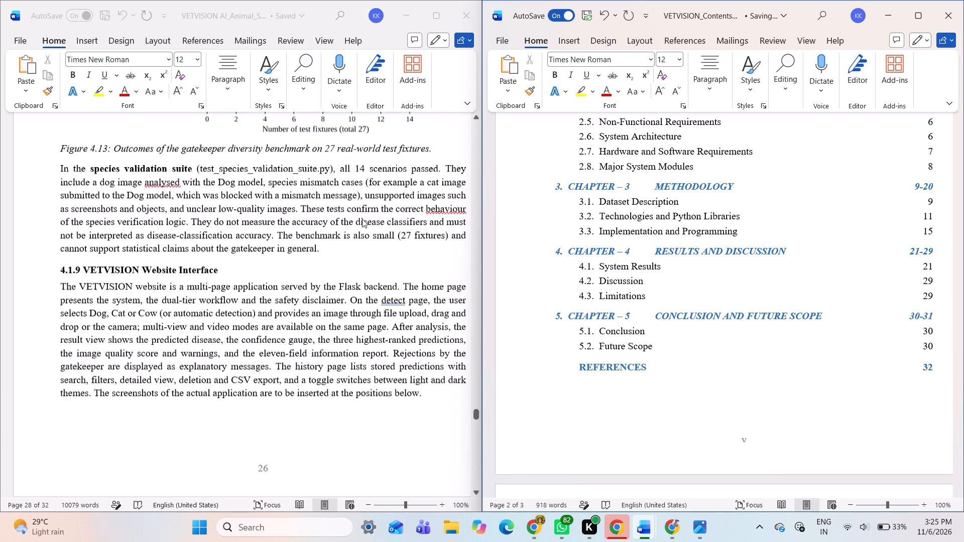
scroll(362, 219, "up", 2)
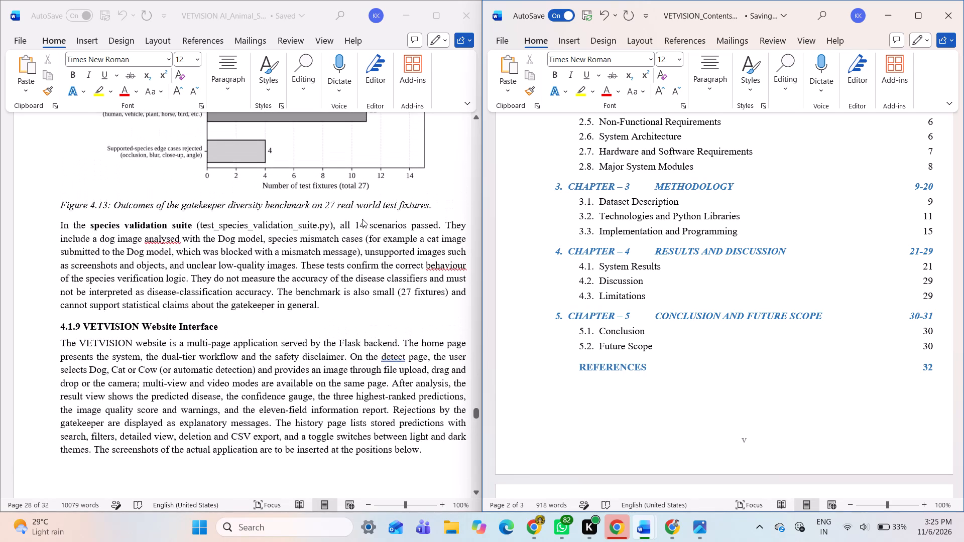
scroll(362, 219, "up", 5)
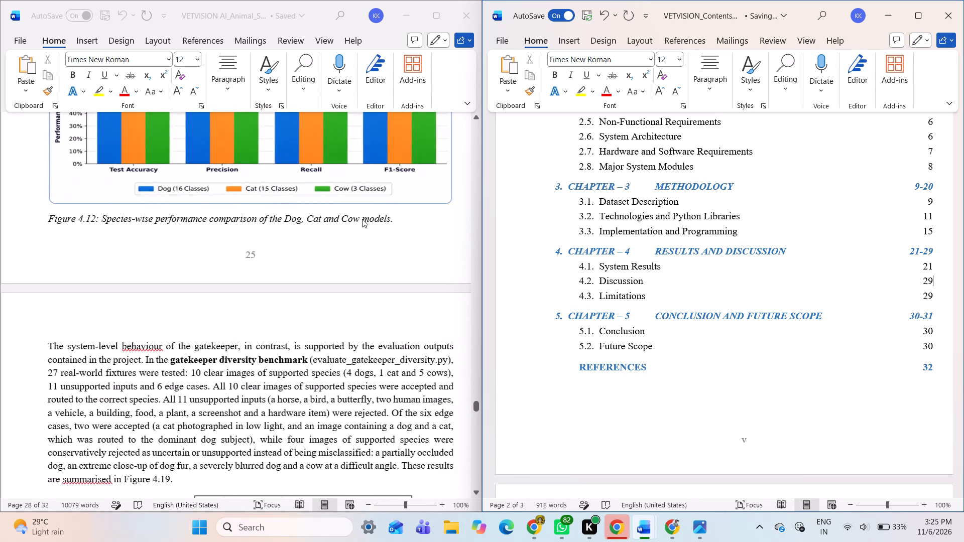
scroll(362, 219, "up", 5)
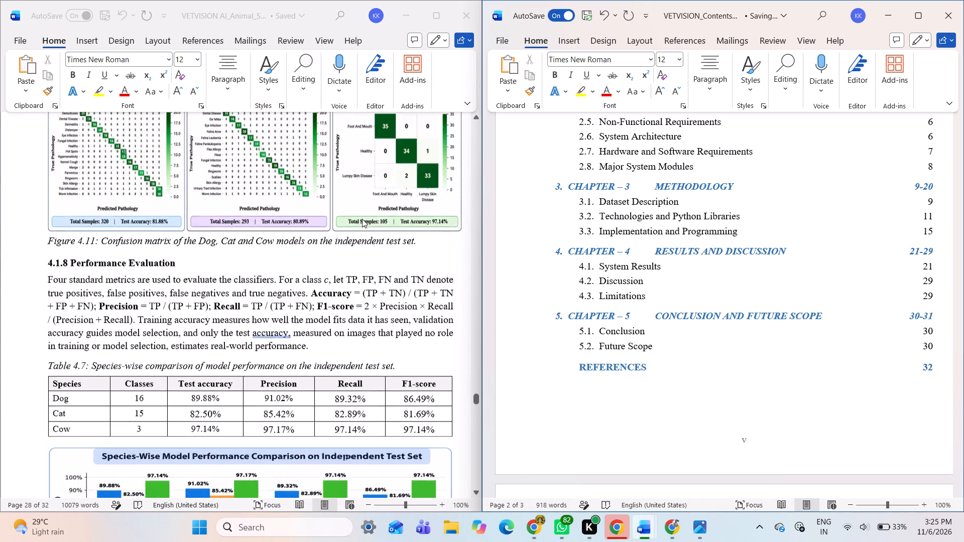
scroll(362, 219, "up", 6)
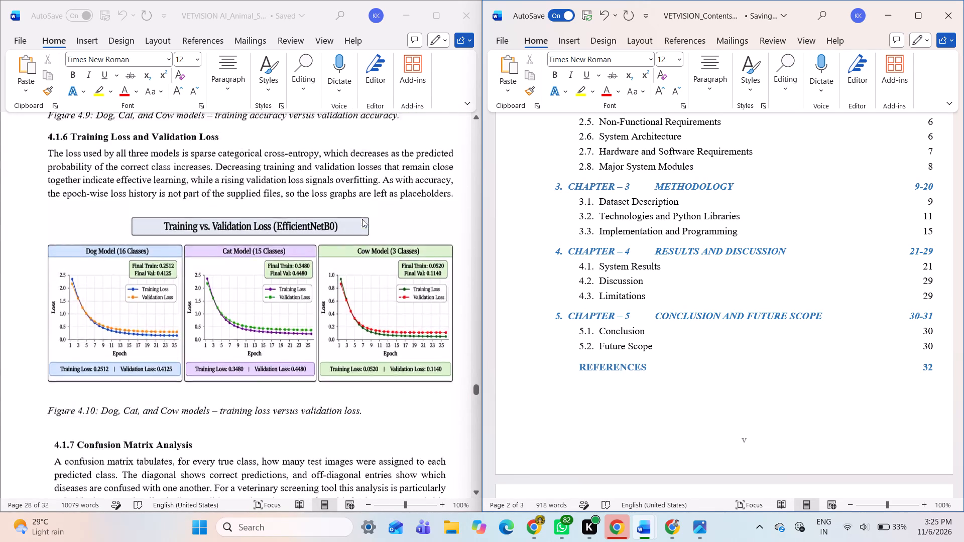
scroll(362, 219, "up", 6)
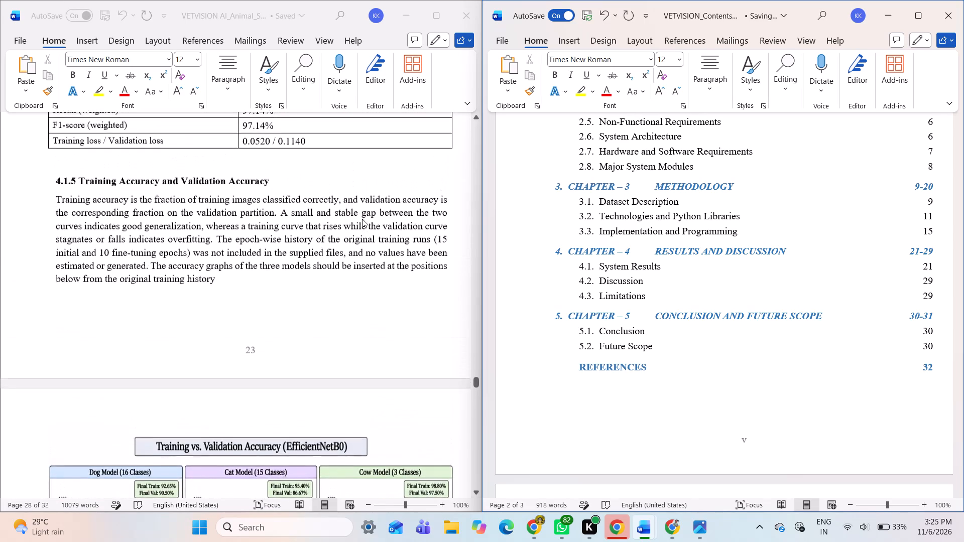
scroll(362, 219, "up", 5)
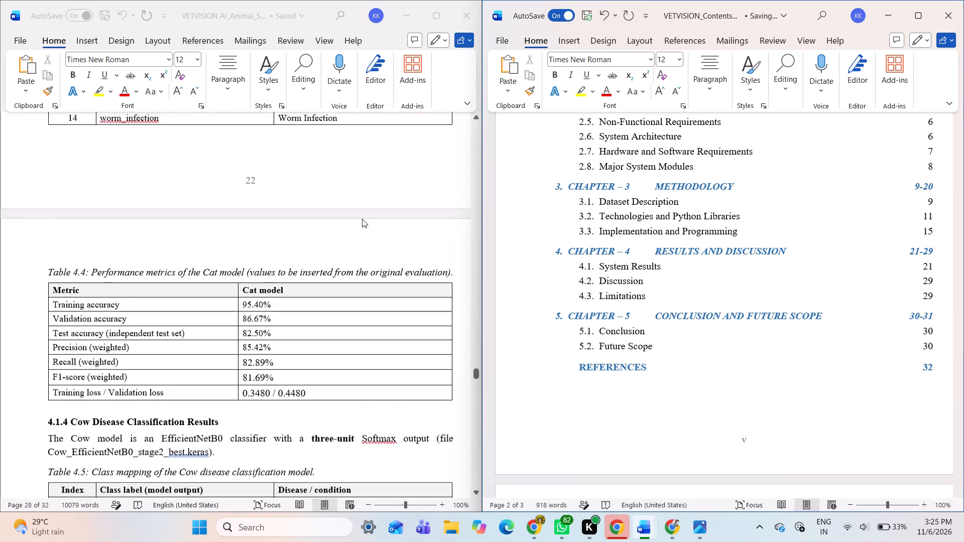
scroll(362, 219, "up", 5)
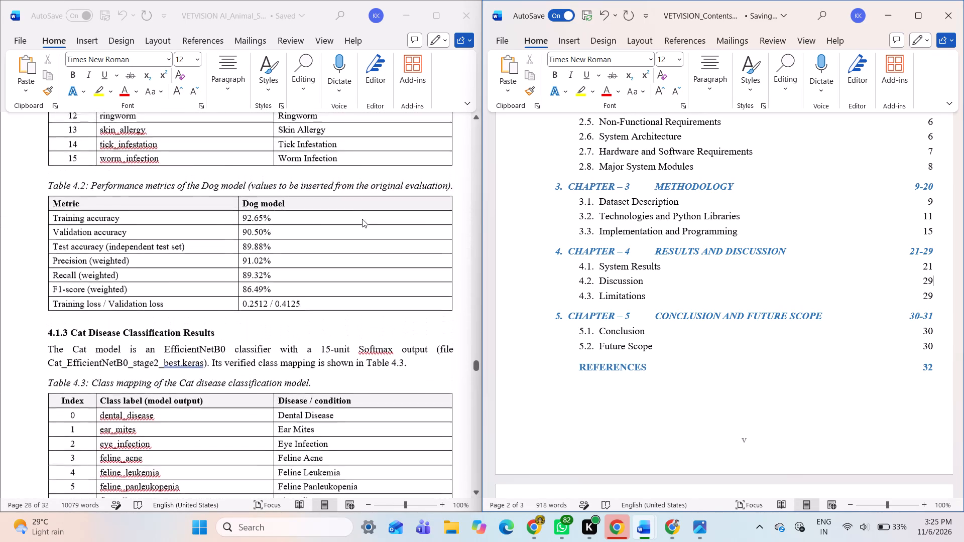
scroll(362, 219, "up", 5)
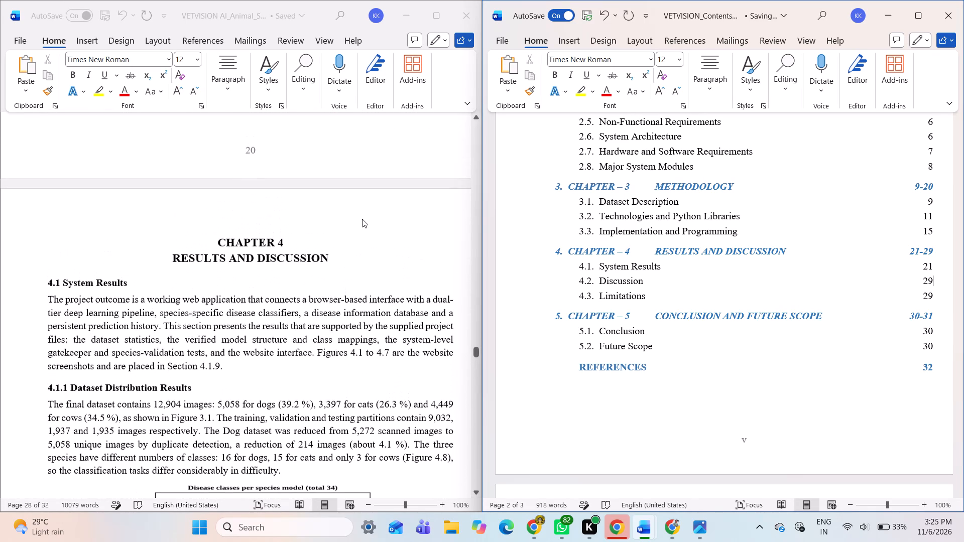
scroll(362, 219, "up", 1)
scroll(362, 219, "down", 1)
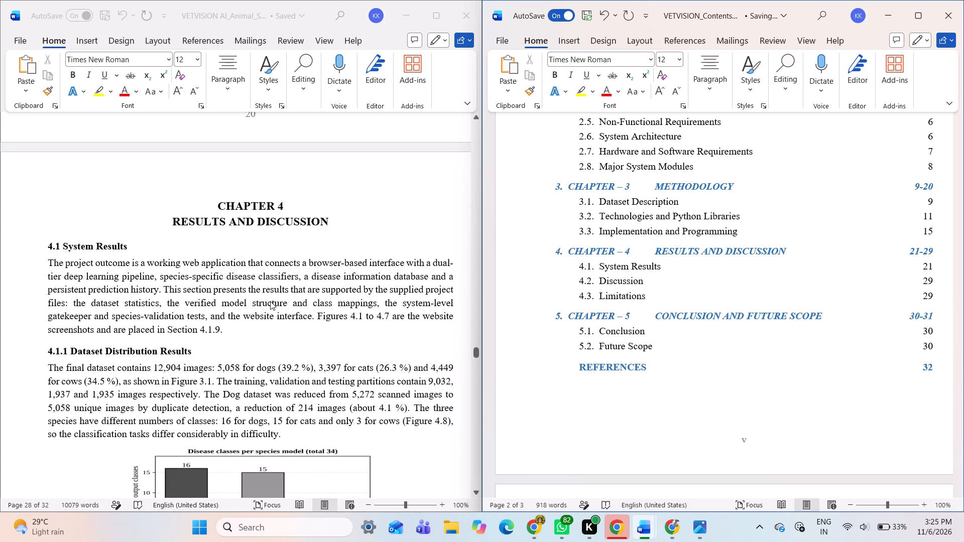
Check the closing pages of Chapter 3 in the report, through section 3.3.14 Testing and Evaluation, against the Table of Contents page range.
scroll(192, 268, "up", 2)
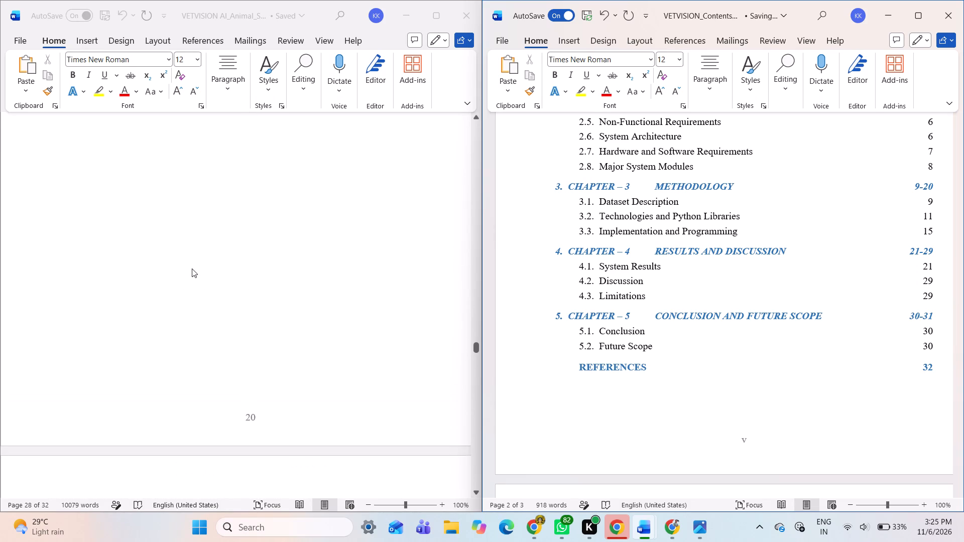
scroll(192, 268, "up", 2)
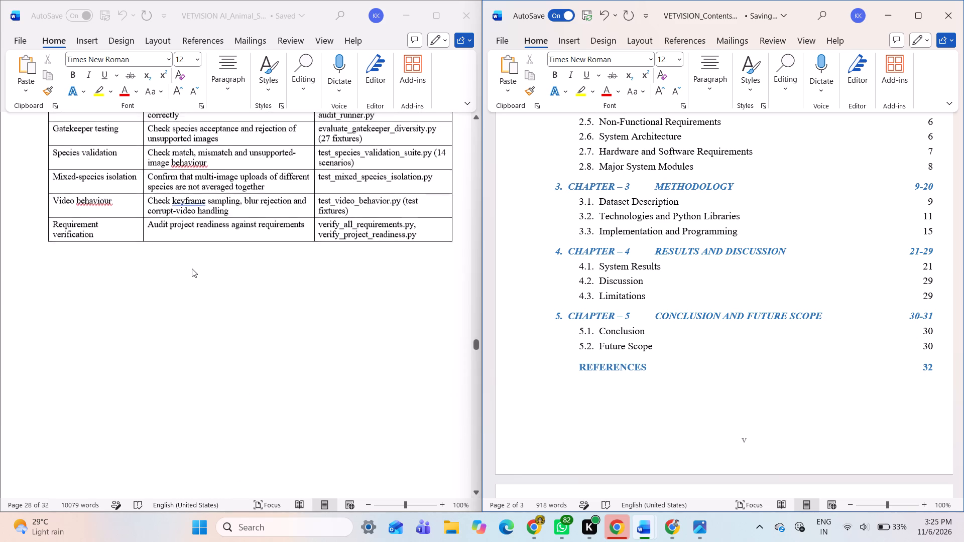
scroll(192, 268, "up", 1)
scroll(214, 219, "up", 1)
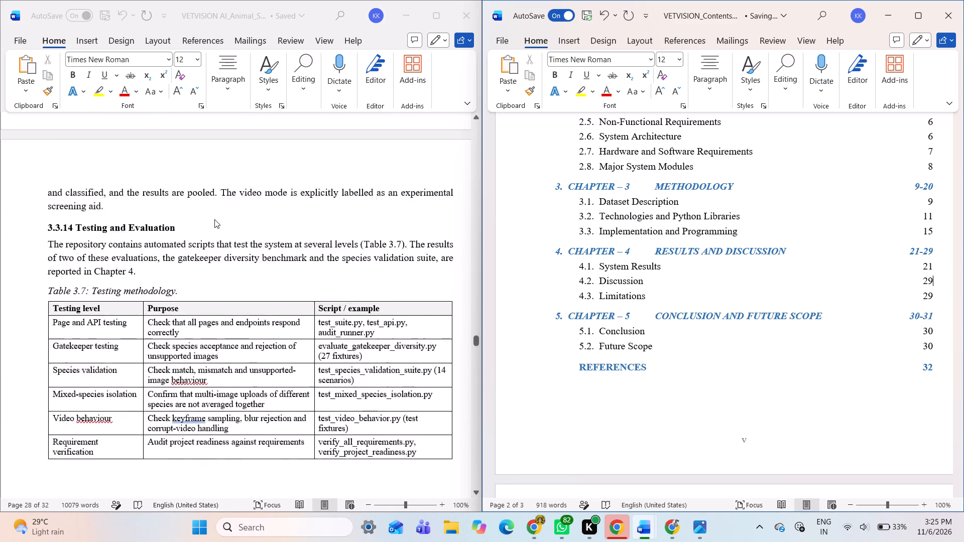
scroll(214, 219, "up", 1)
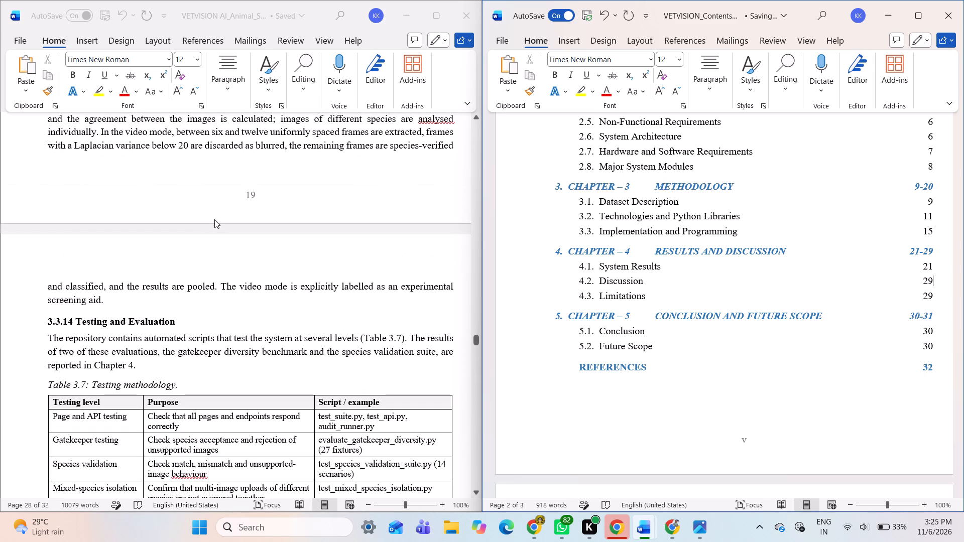
scroll(214, 219, "down", 2)
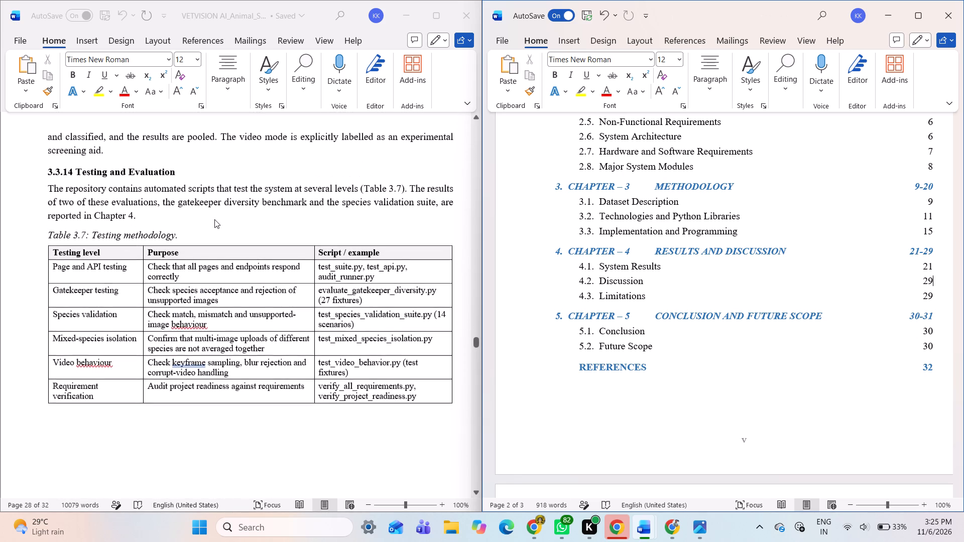
scroll(214, 219, "down", 3)
scroll(214, 219, "up", 1)
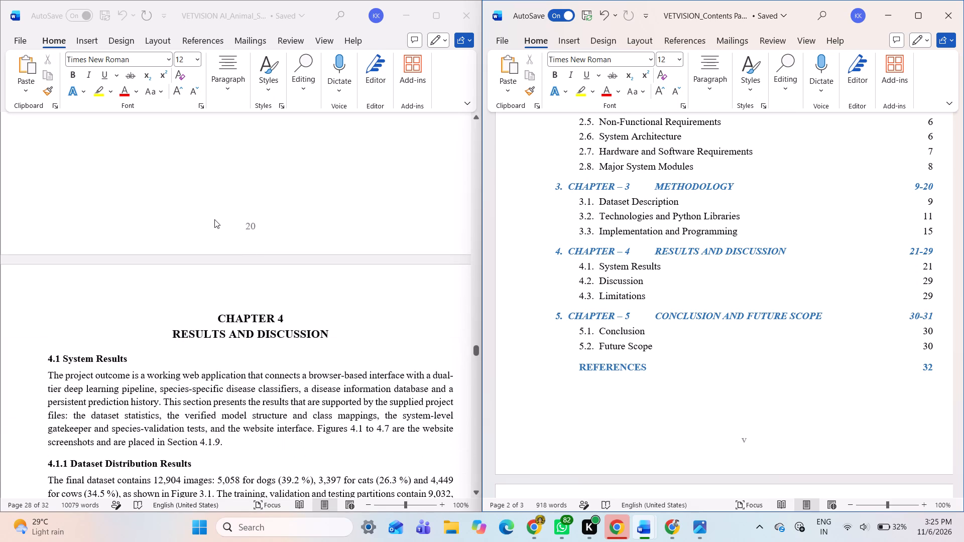
scroll(214, 219, "up", 2)
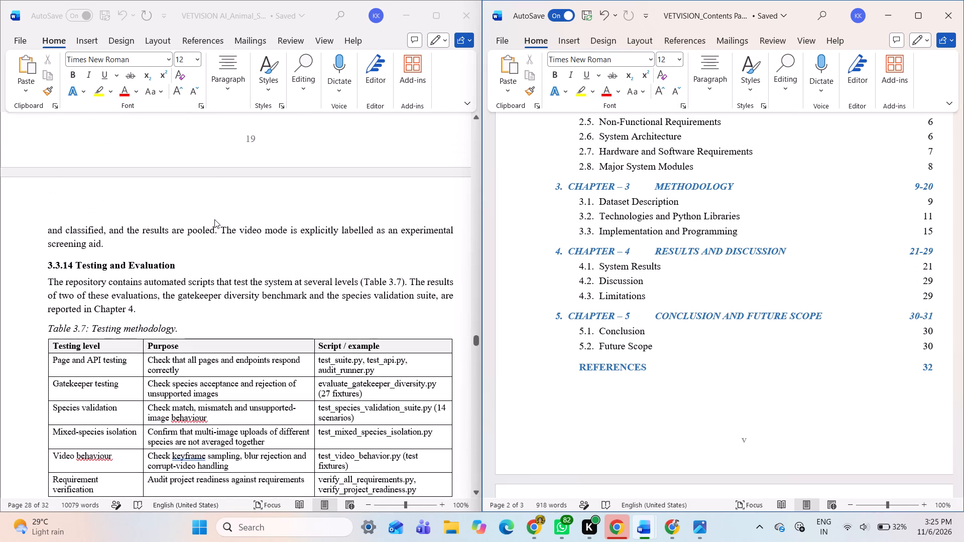
scroll(207, 232, "up", 3)
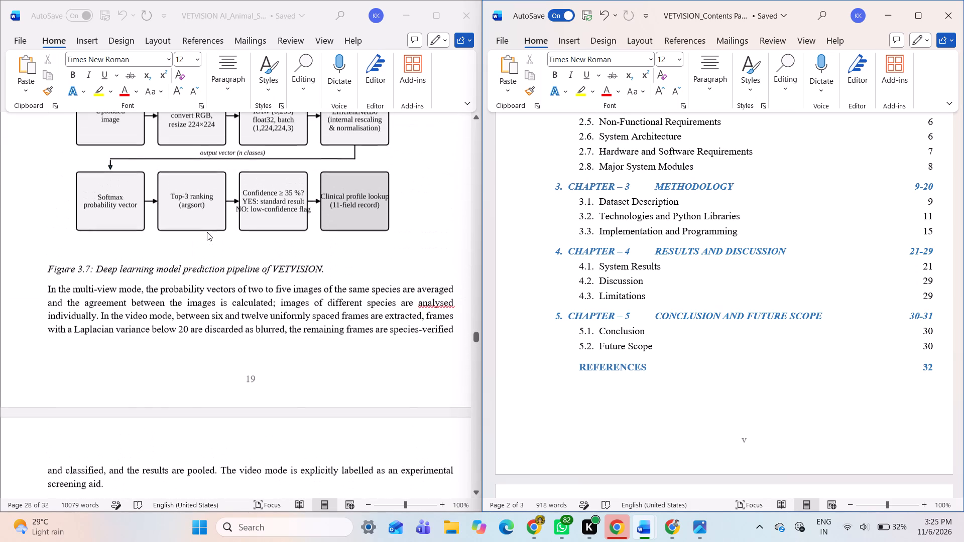
scroll(207, 232, "up", 2)
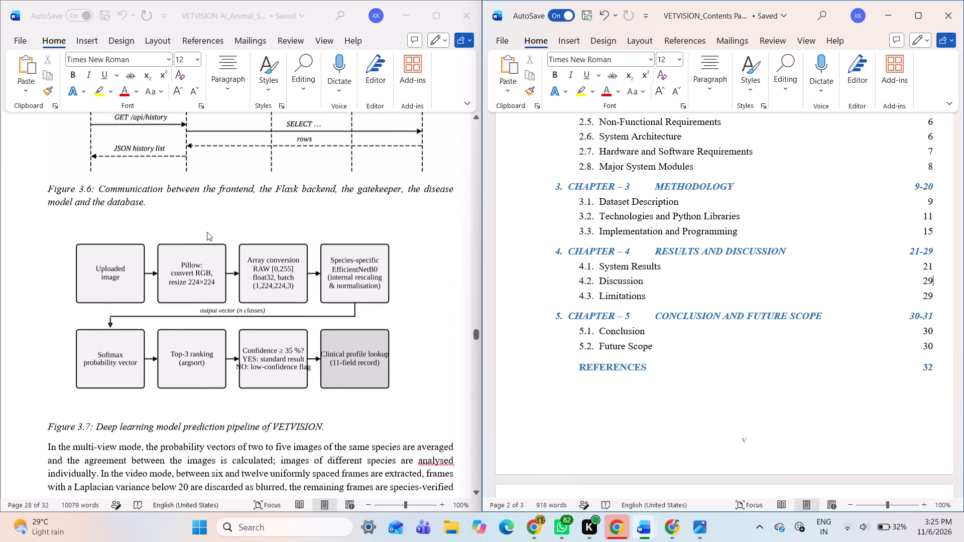
scroll(207, 232, "up", 2)
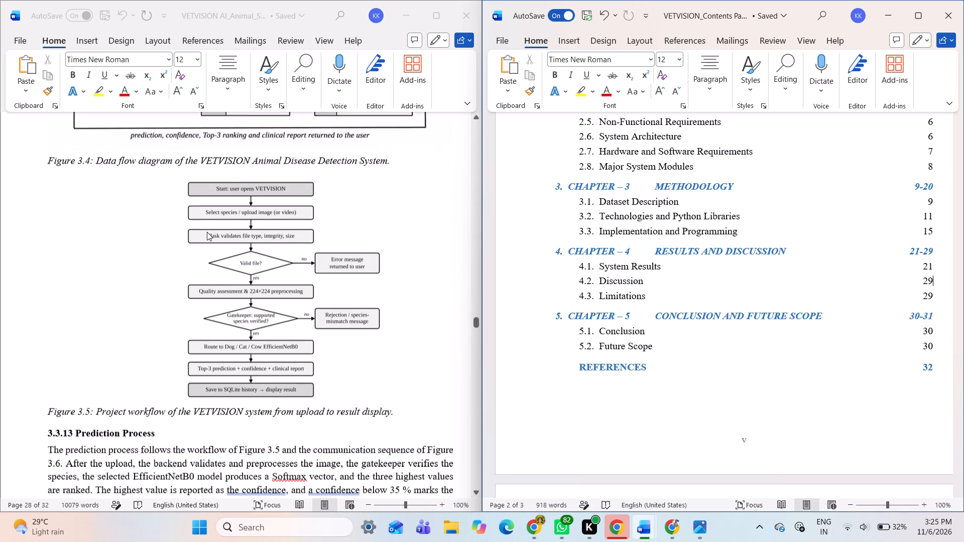
scroll(207, 232, "down", 5)
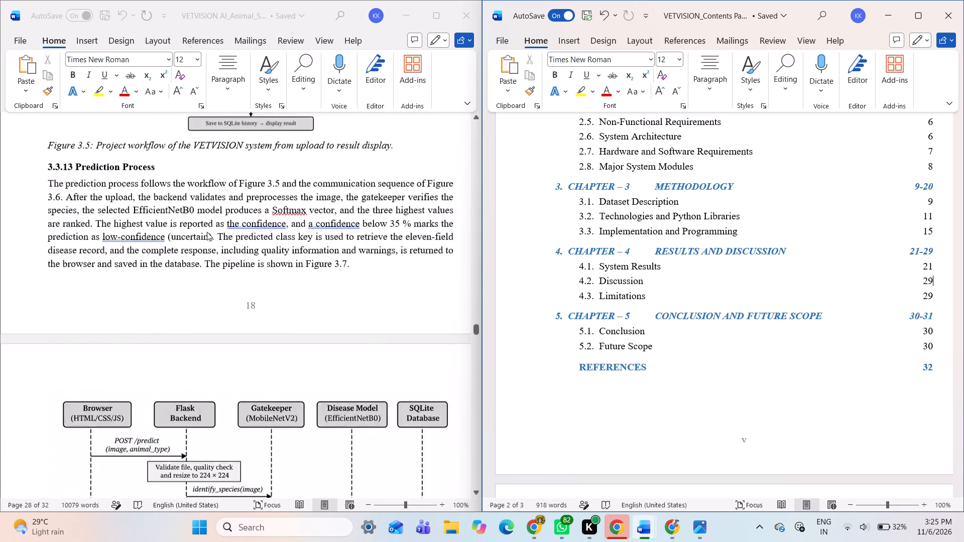
scroll(207, 232, "down", 2)
scroll(207, 232, "right", 2)
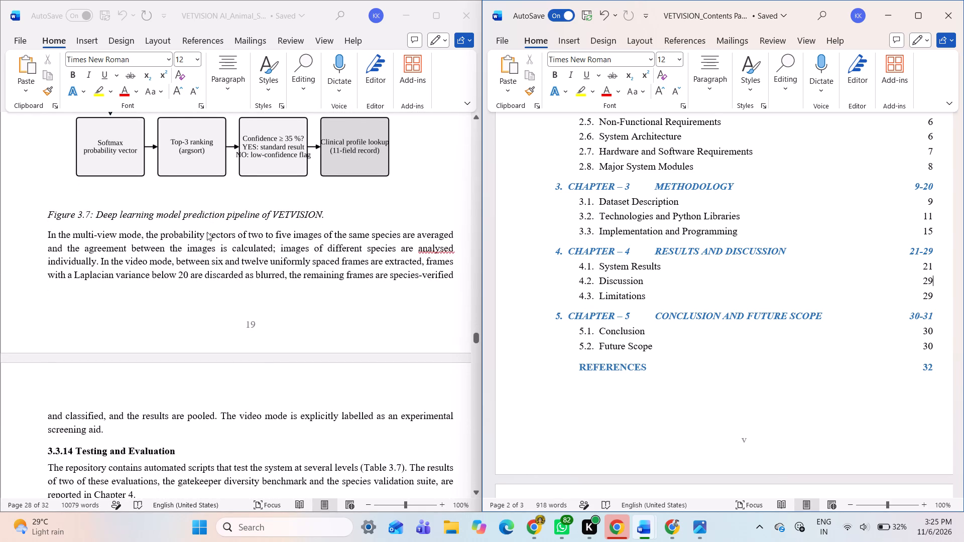
scroll(207, 232, "right", 2)
Return to the start of the report and check the pages of Chapter 1 sections 1.1 to 1.5 against the Table of Contents.
scroll(207, 232, "up", 7)
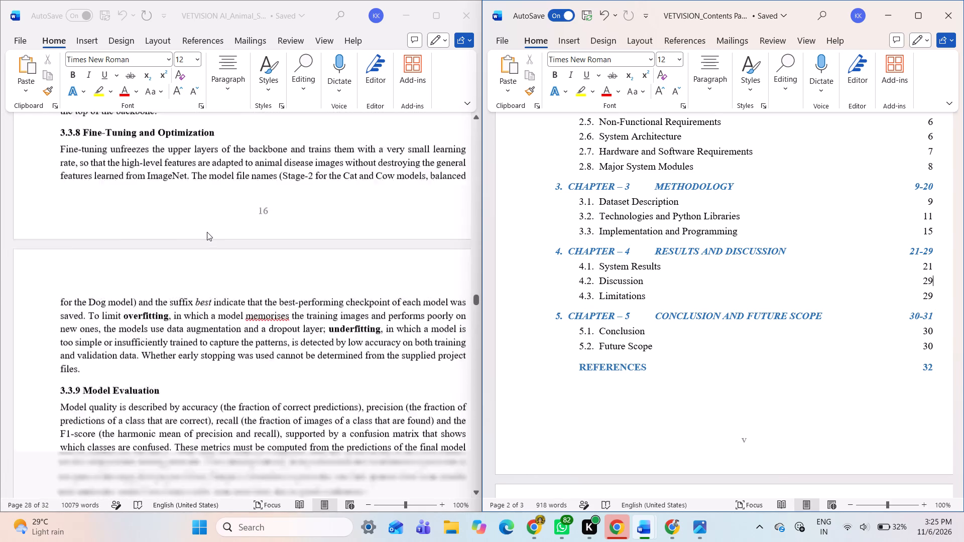
scroll(207, 232, "up", 8)
scroll(207, 232, "up", 16)
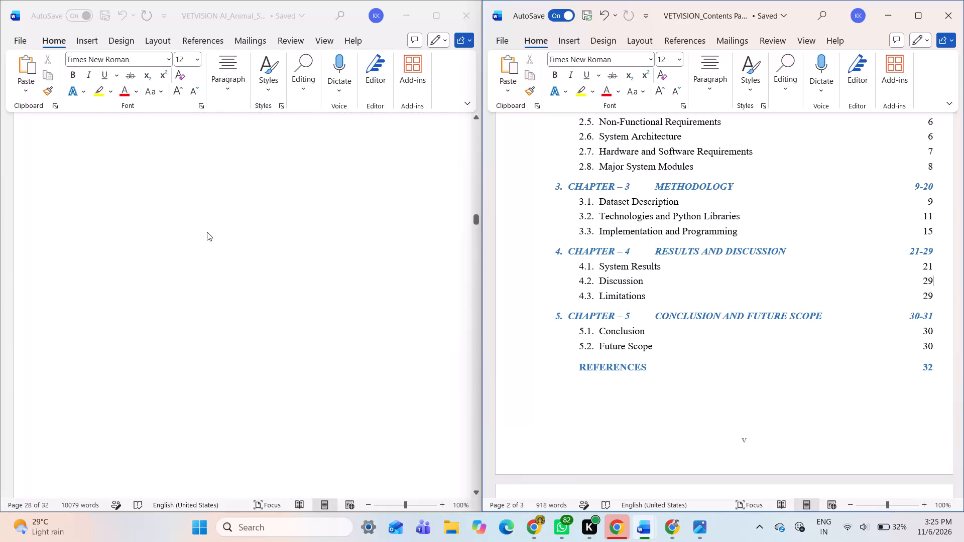
scroll(207, 232, "up", 12)
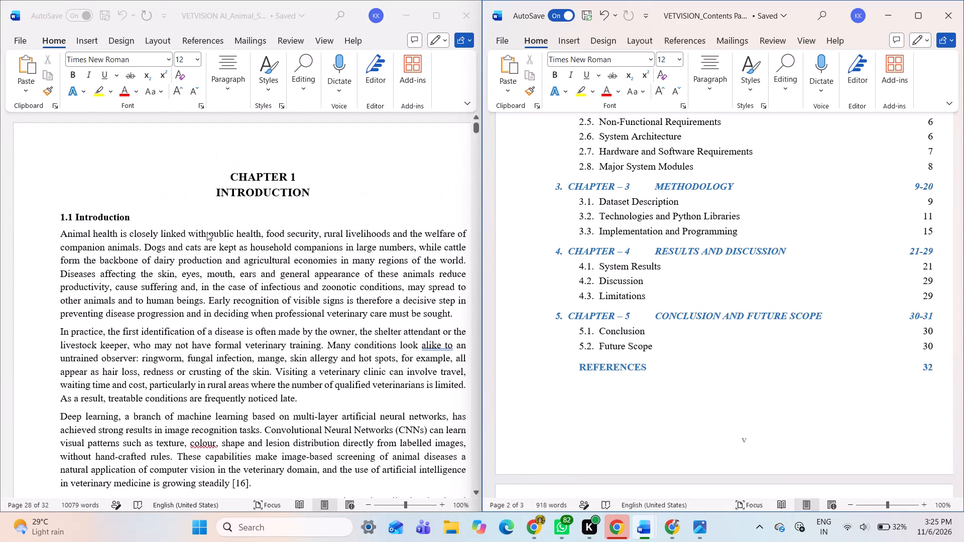
scroll(722, 250, "up", 4)
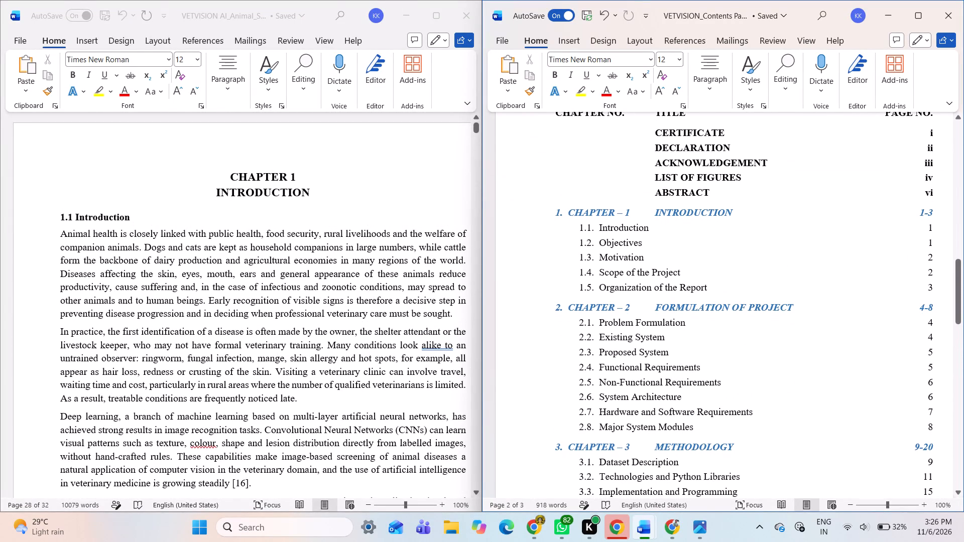
scroll(277, 295, "down", 2)
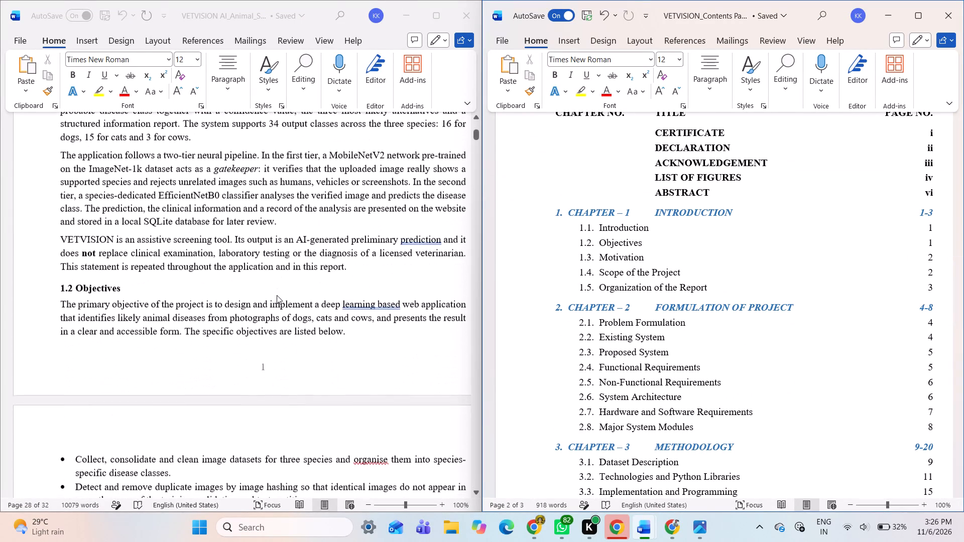
scroll(277, 295, "down", 1)
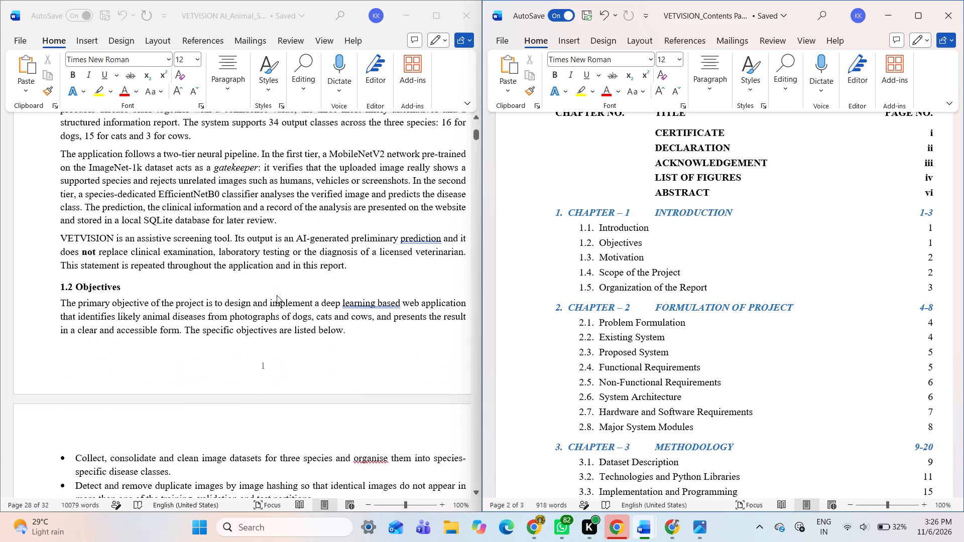
scroll(277, 295, "down", 2)
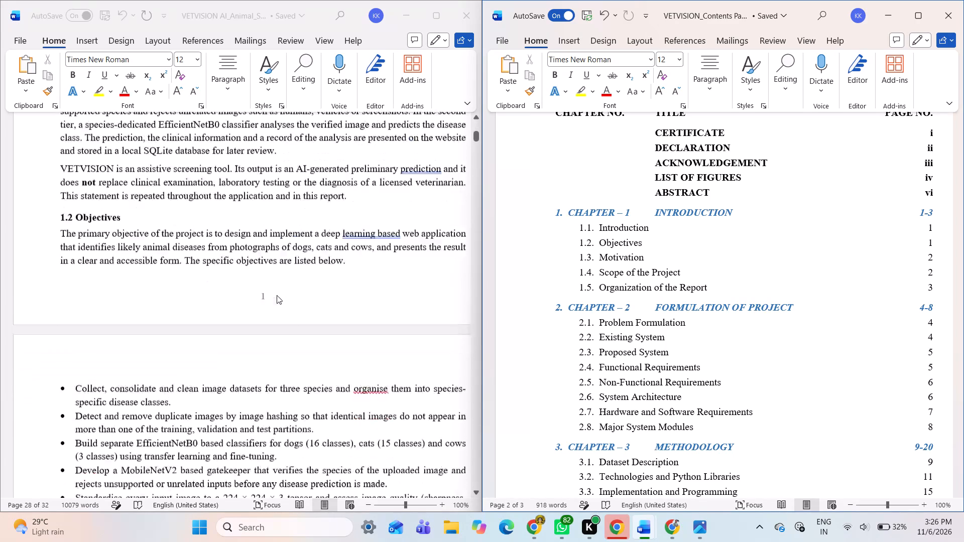
scroll(277, 295, "down", 4)
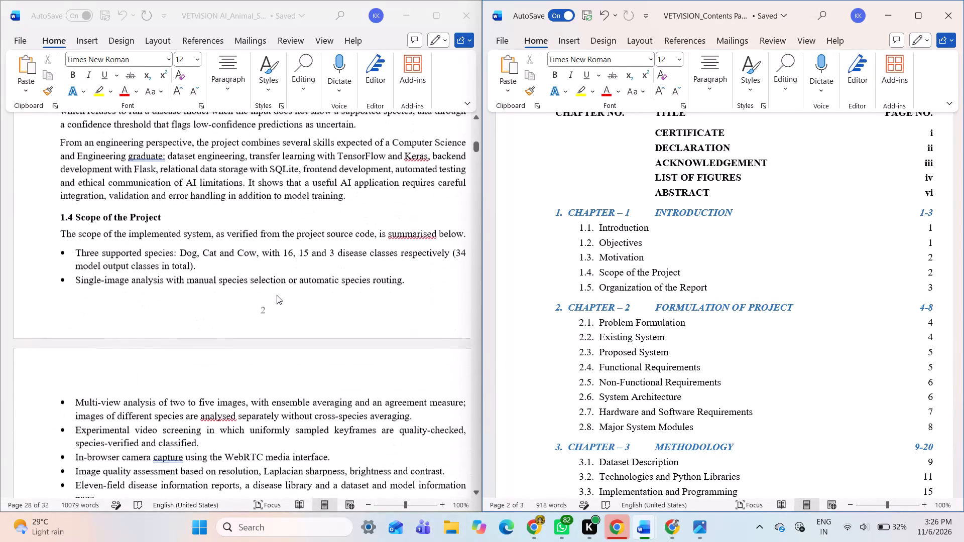
scroll(277, 295, "down", 6)
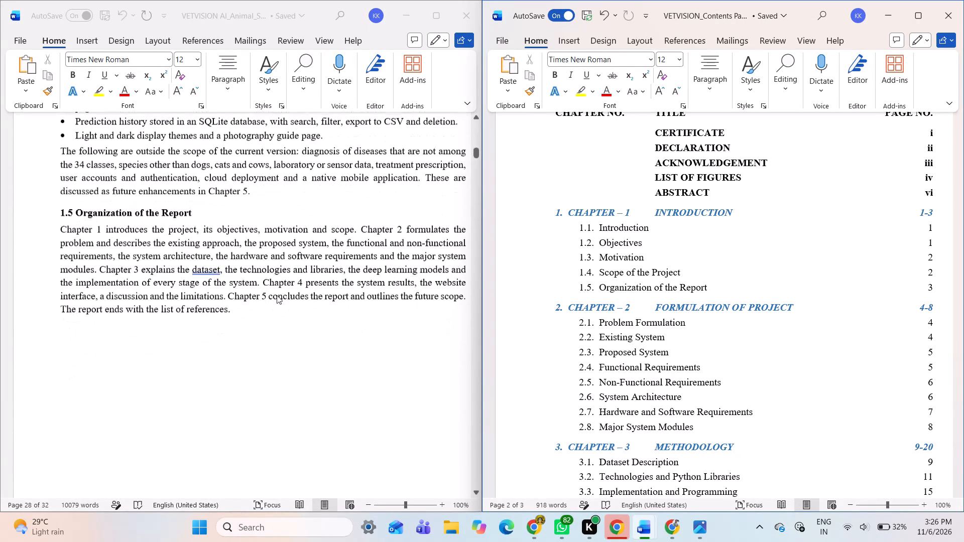
scroll(277, 295, "down", 5)
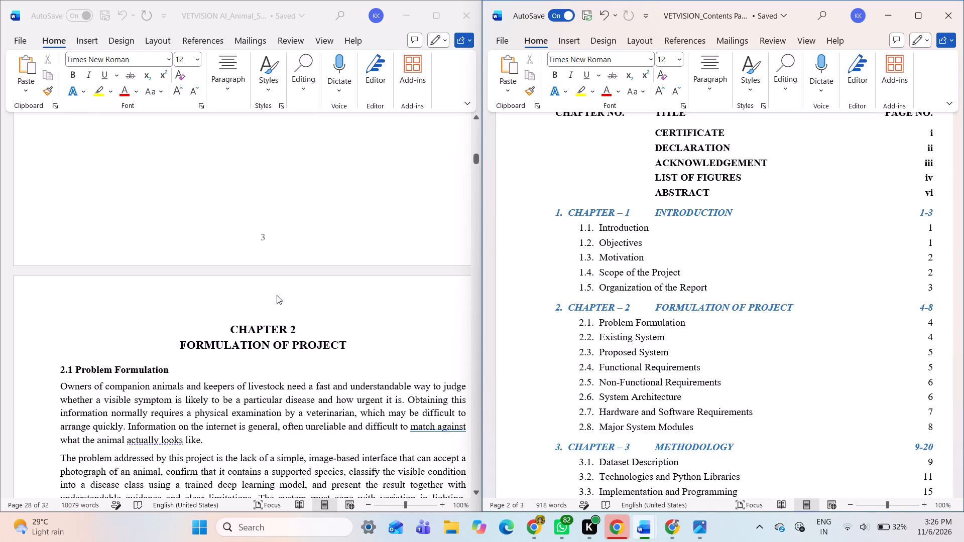
Check the pages of Chapter 2 sections 2.1 to 2.8 in the report against the Table of Contents.
scroll(277, 295, "down", 1)
scroll(223, 317, "down", 6)
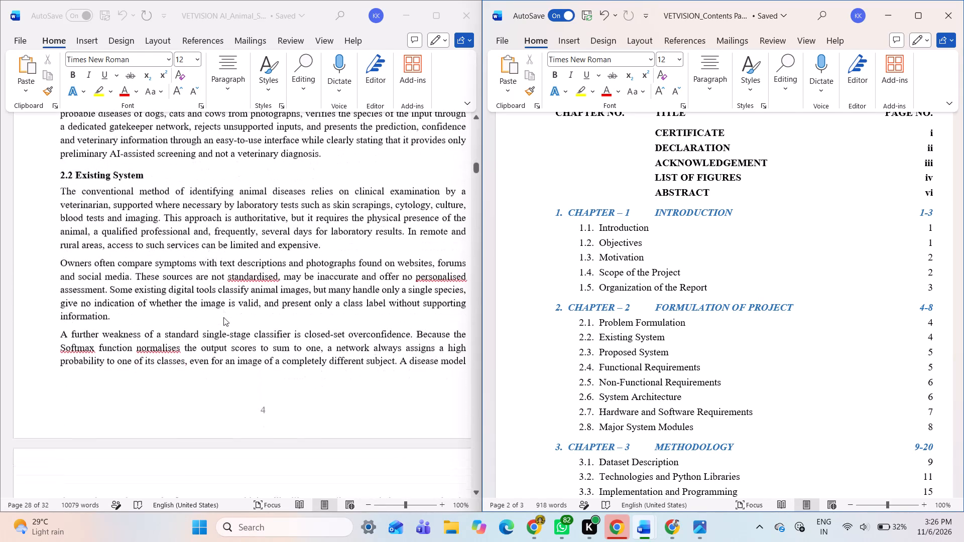
scroll(223, 317, "down", 6)
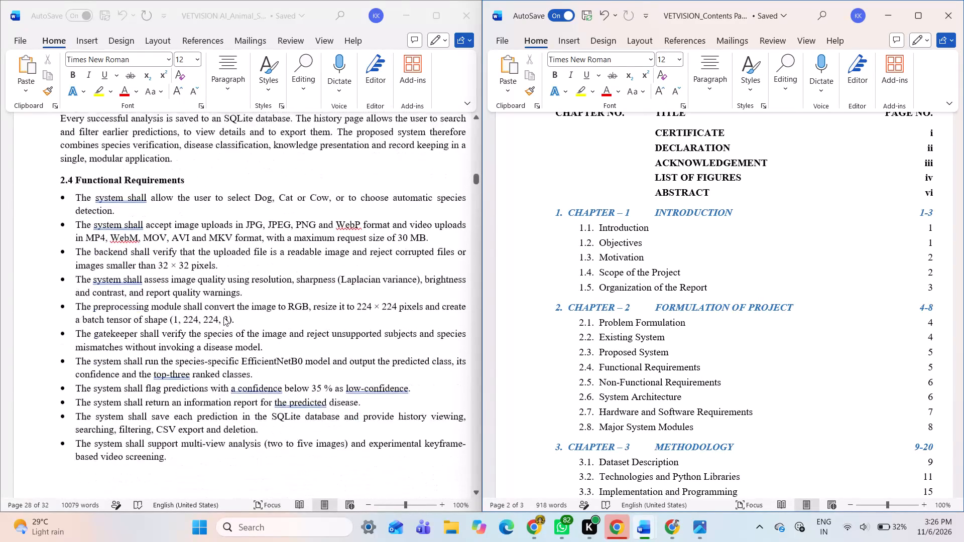
scroll(223, 317, "down", 6)
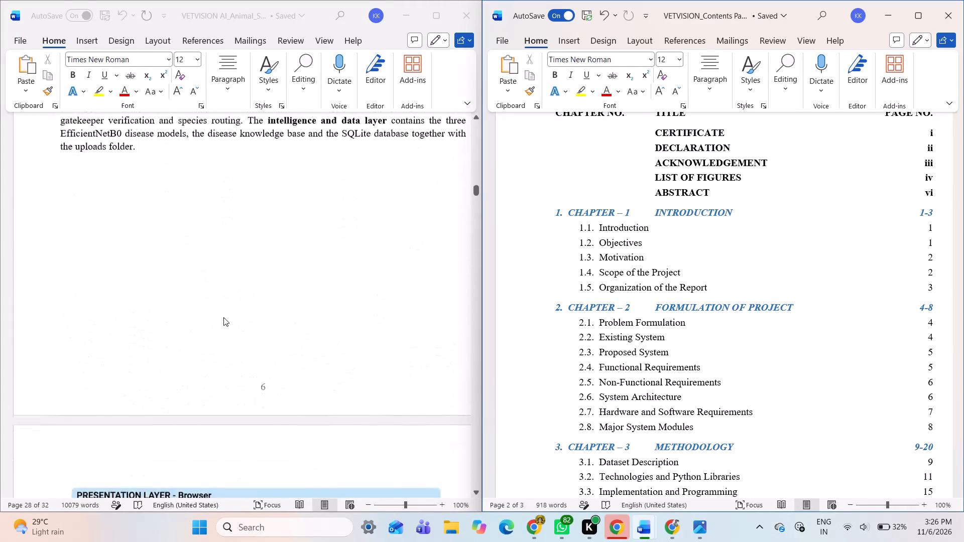
scroll(223, 317, "down", 4)
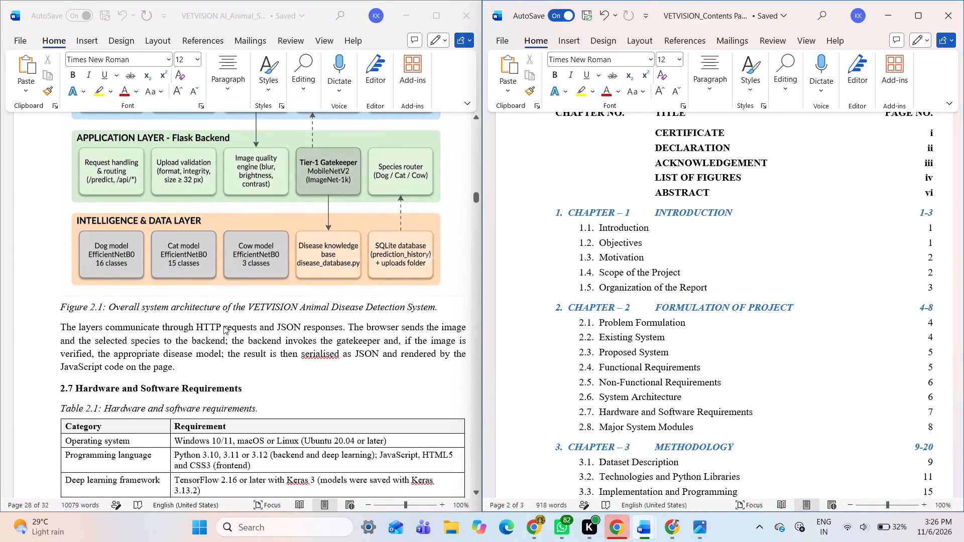
scroll(229, 351, "down", 4)
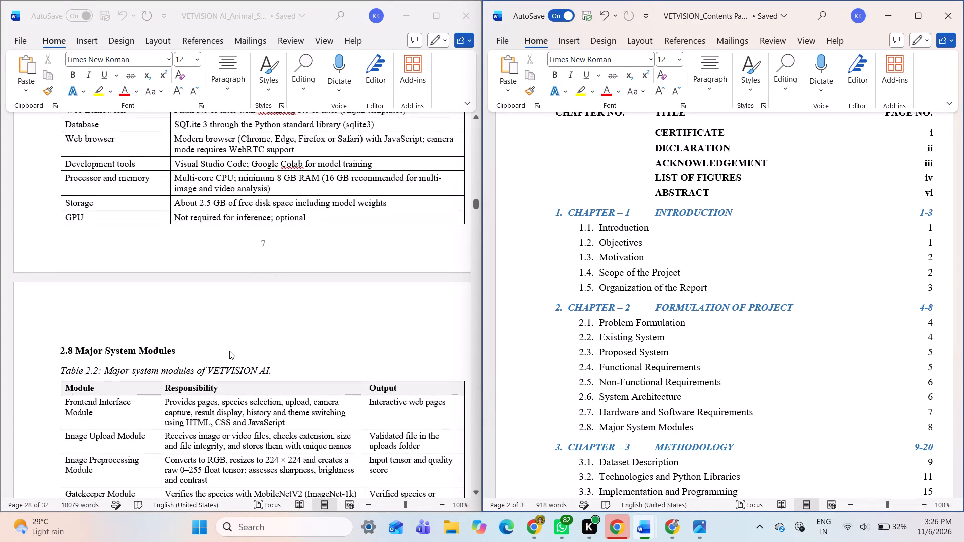
scroll(229, 351, "down", 4)
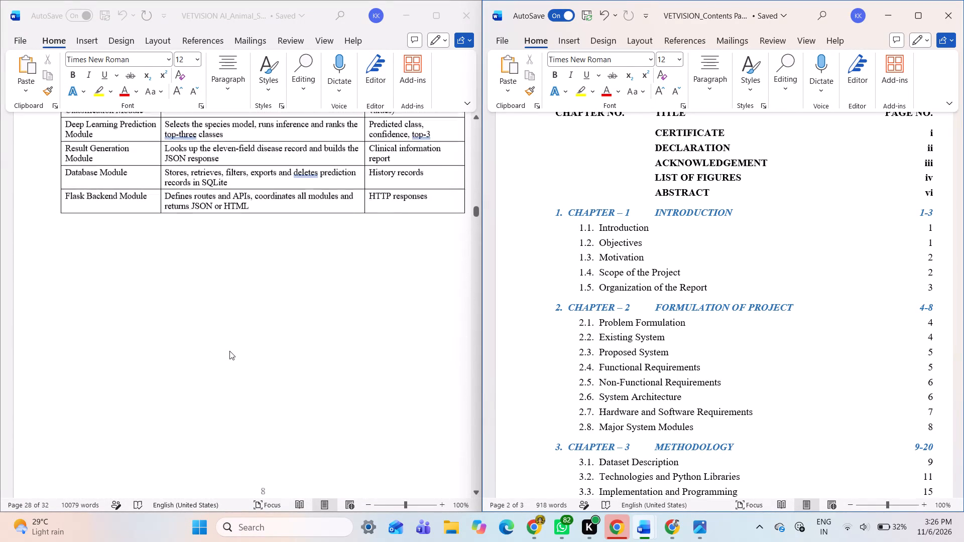
scroll(229, 351, "down", 1)
Recheck the pages of sections 2.8 Major System Modules back to 2.6 System Architecture against the Table of Contents.
scroll(229, 351, "up", 2)
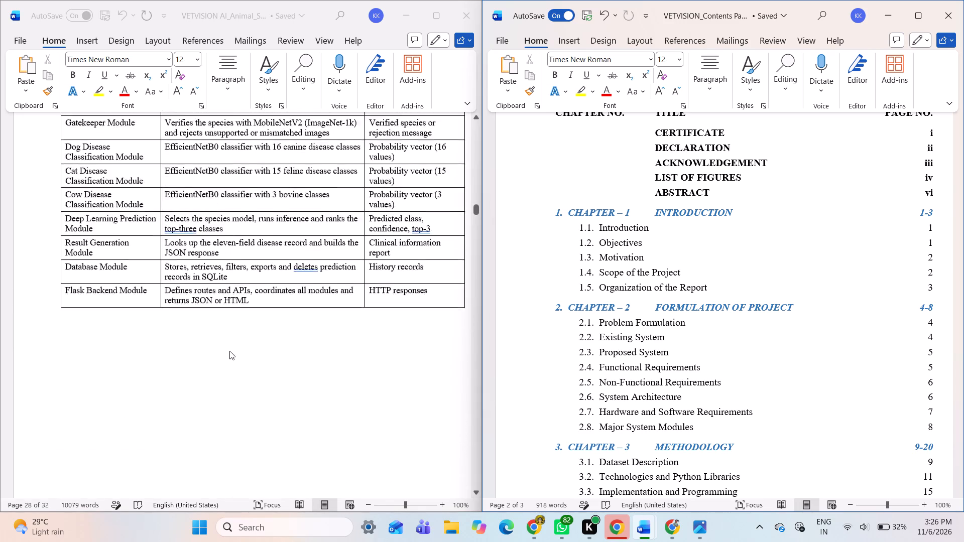
scroll(229, 351, "up", 2)
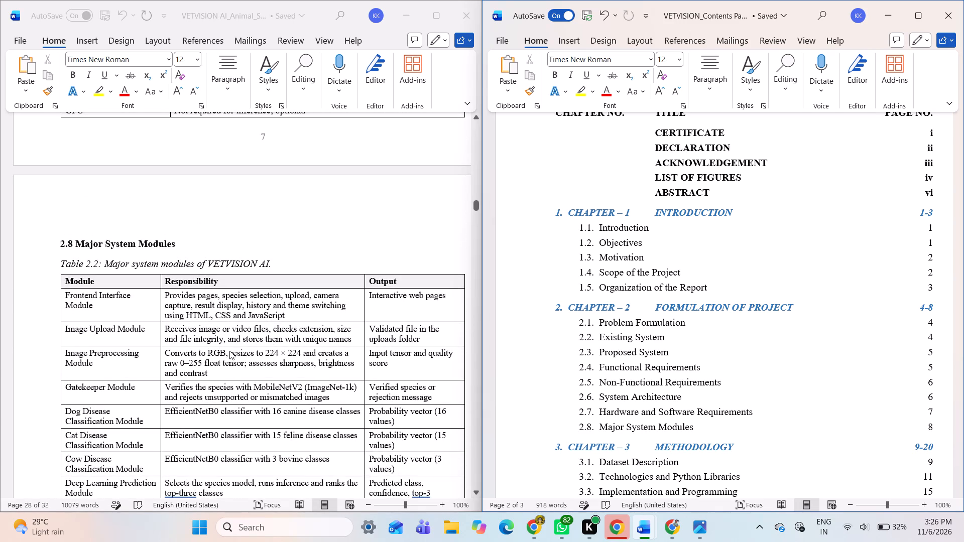
scroll(229, 351, "up", 1)
scroll(229, 351, "down", 1)
scroll(229, 351, "up", 1)
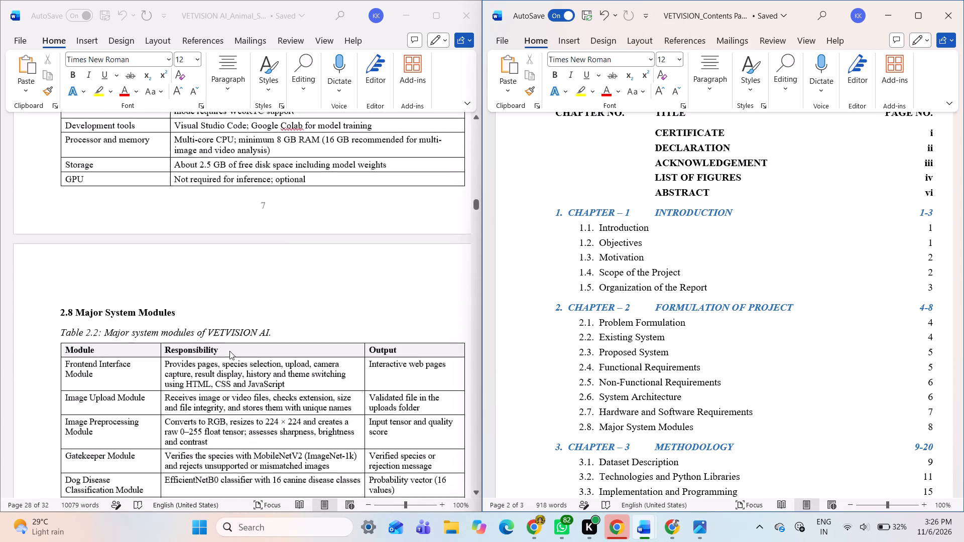
scroll(229, 351, "up", 3)
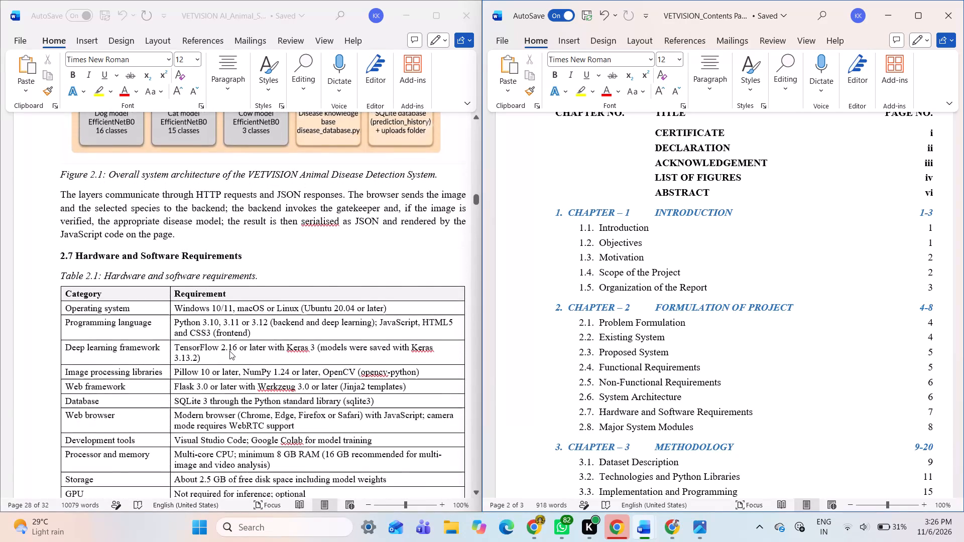
scroll(229, 351, "up", 2)
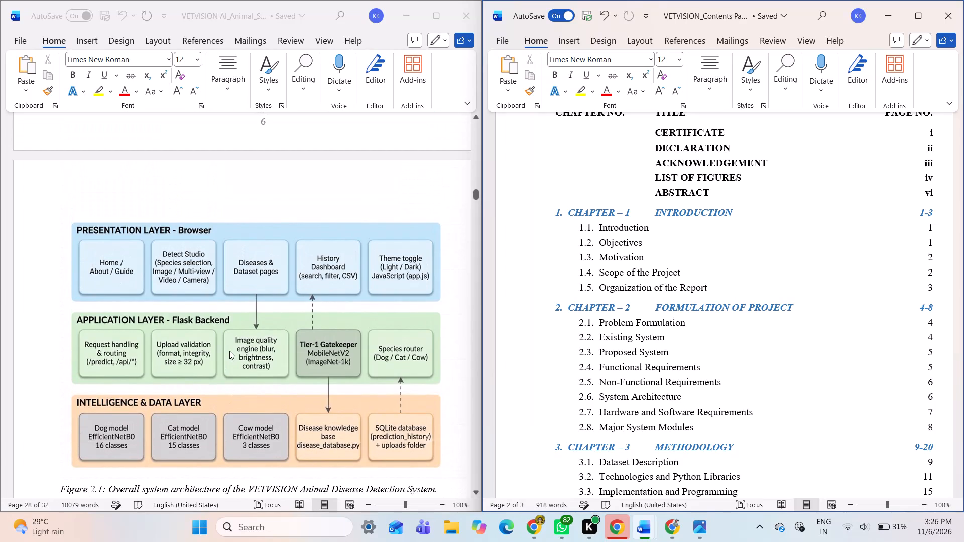
scroll(229, 351, "up", 3)
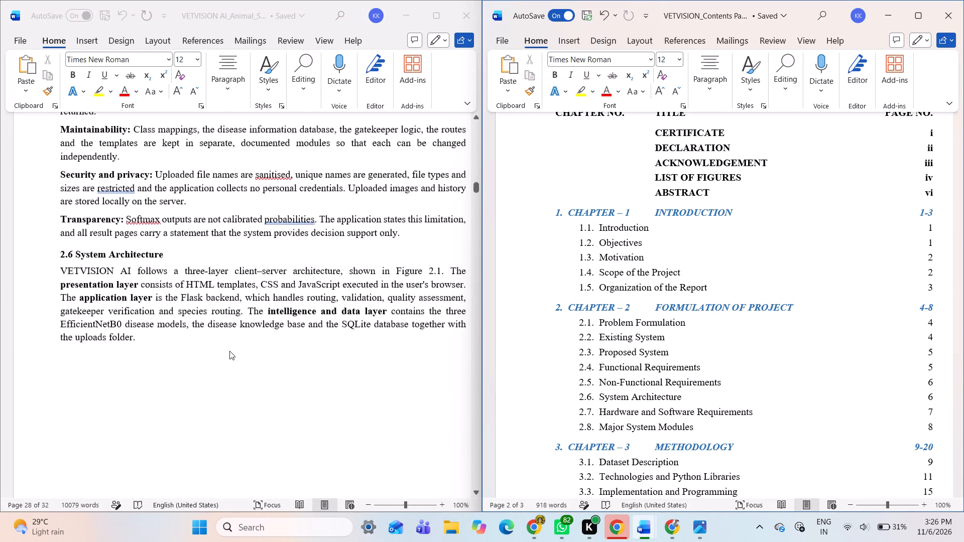
Minimize the contents document and maximize the report window around section 2.6 System Architecture.
scroll(229, 351, "up", 1)
scroll(229, 351, "down", 3)
scroll(229, 351, "up", 1)
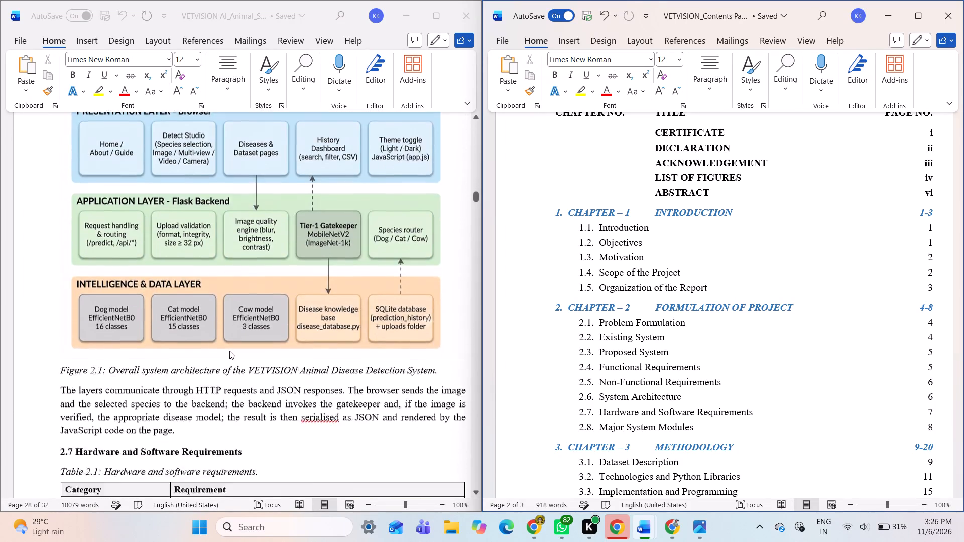
scroll(229, 351, "up", 1)
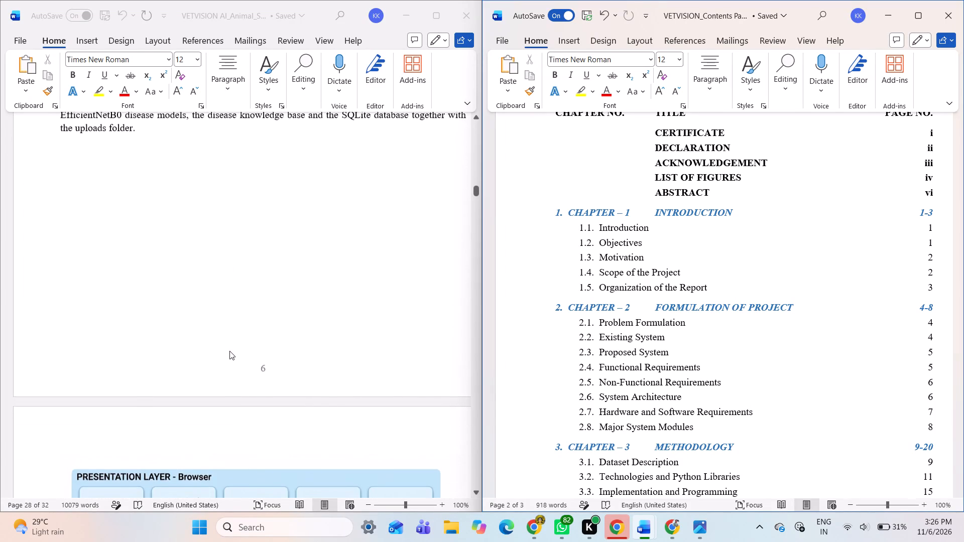
scroll(229, 351, "up", 1)
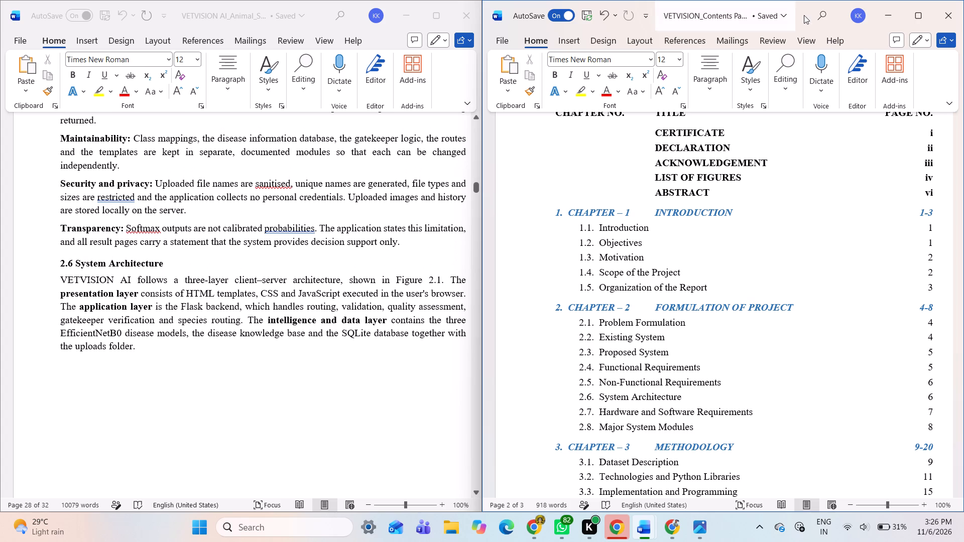
left_click(883, 6)
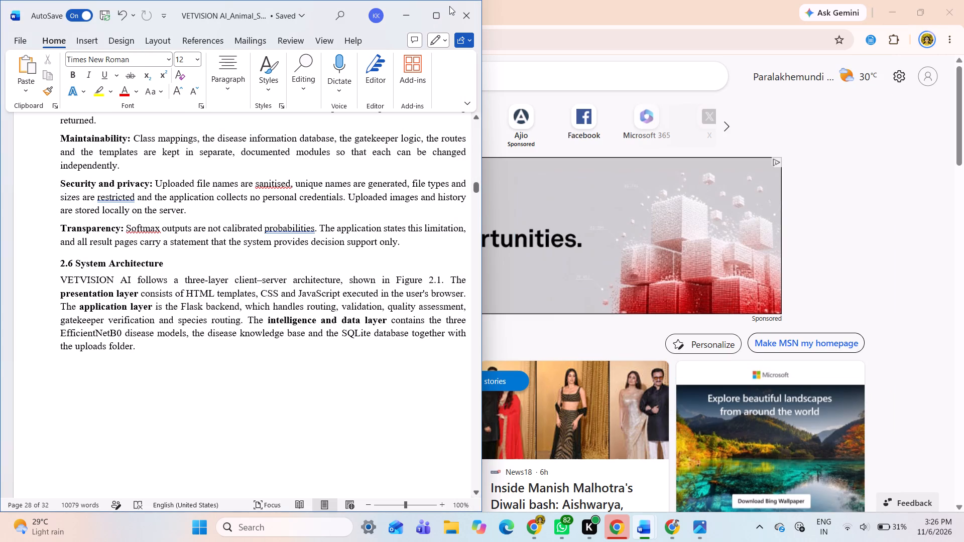
left_click(449, 6)
Delete the last Functional Requirements bullet, about displaying a disclaimer on preliminary results, just above section 2.5.
scroll(388, 258, "up", 2)
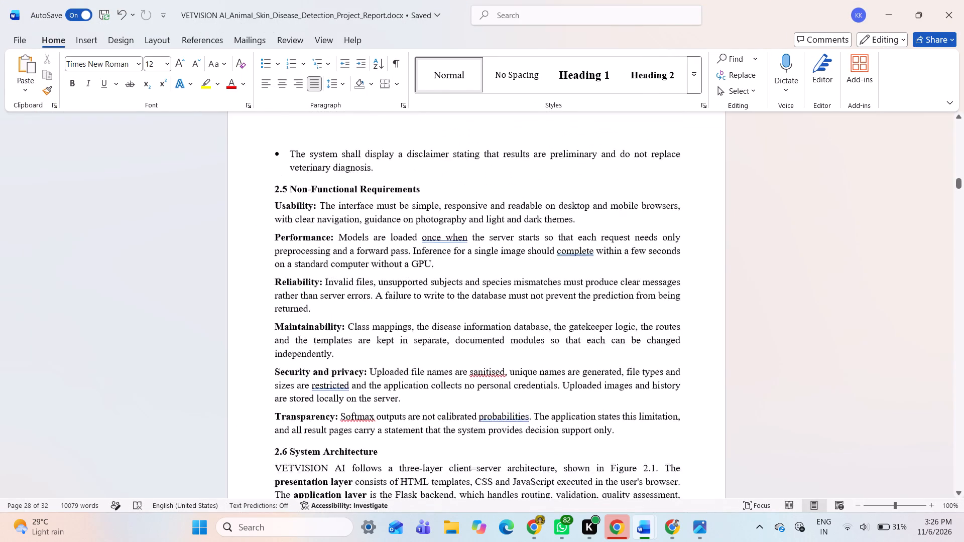
scroll(388, 258, "up", 2)
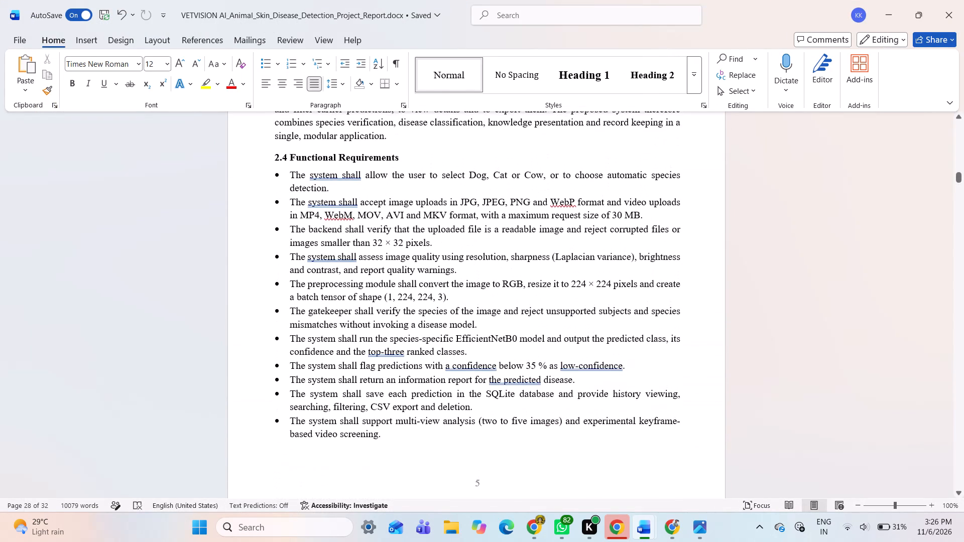
scroll(388, 258, "down", 1)
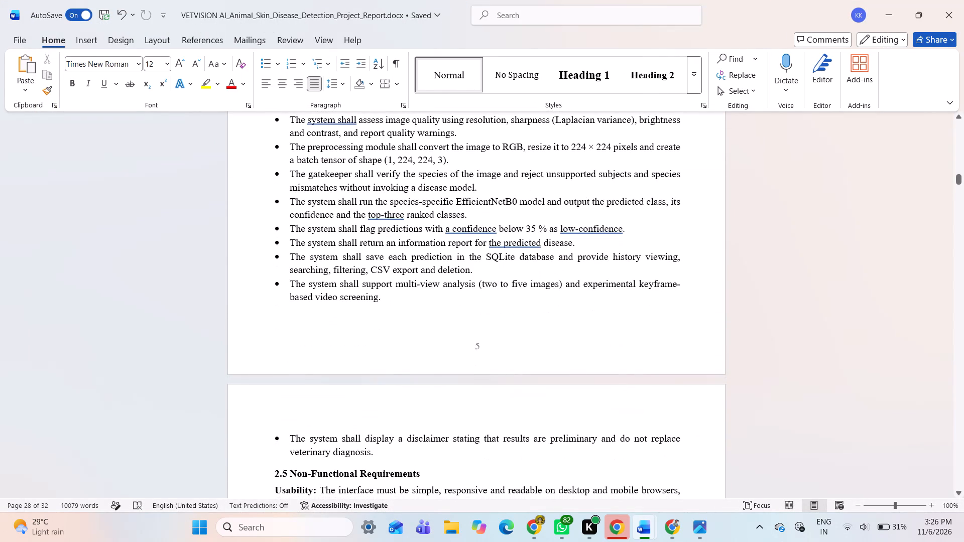
scroll(388, 258, "down", 1)
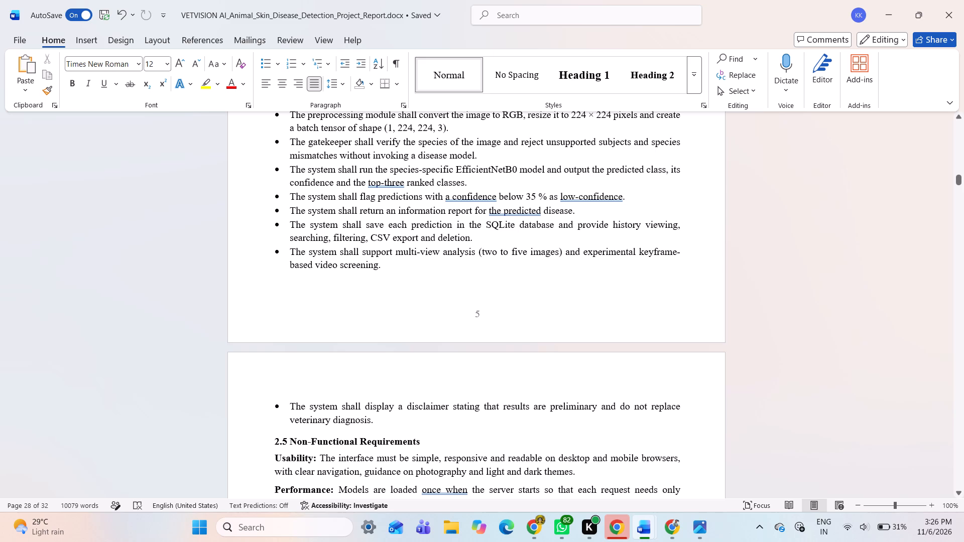
left_click_drag(387, 425, 272, 398)
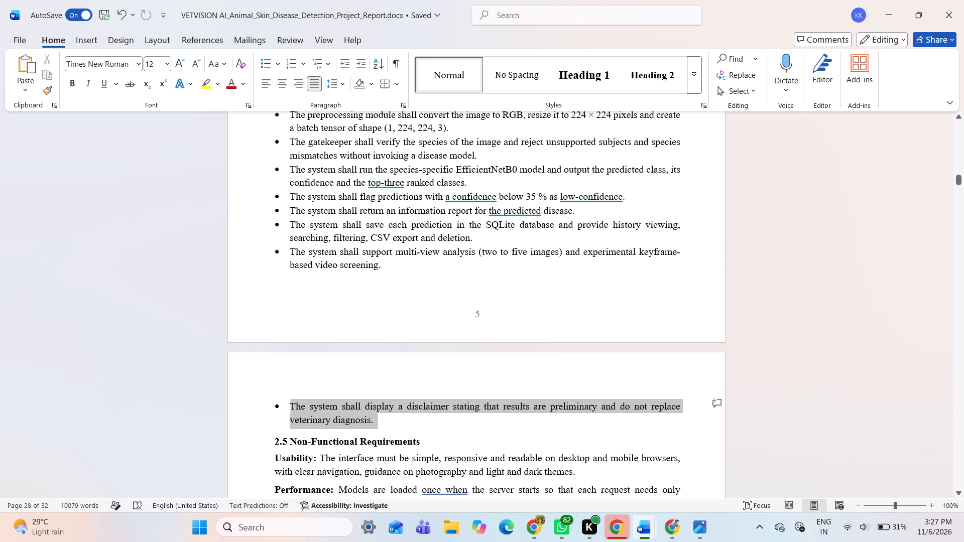
left_click_drag(272, 398, 272, 398)
key("BackSpace")
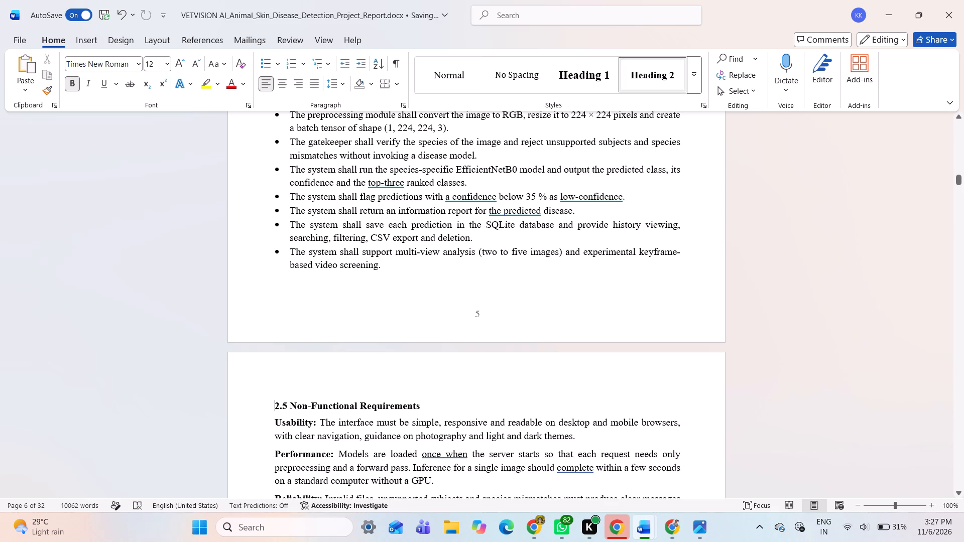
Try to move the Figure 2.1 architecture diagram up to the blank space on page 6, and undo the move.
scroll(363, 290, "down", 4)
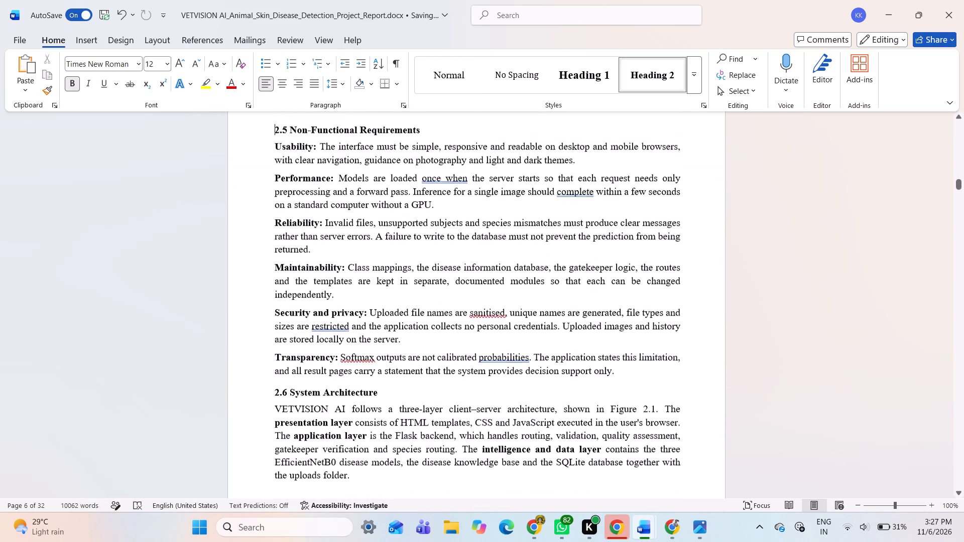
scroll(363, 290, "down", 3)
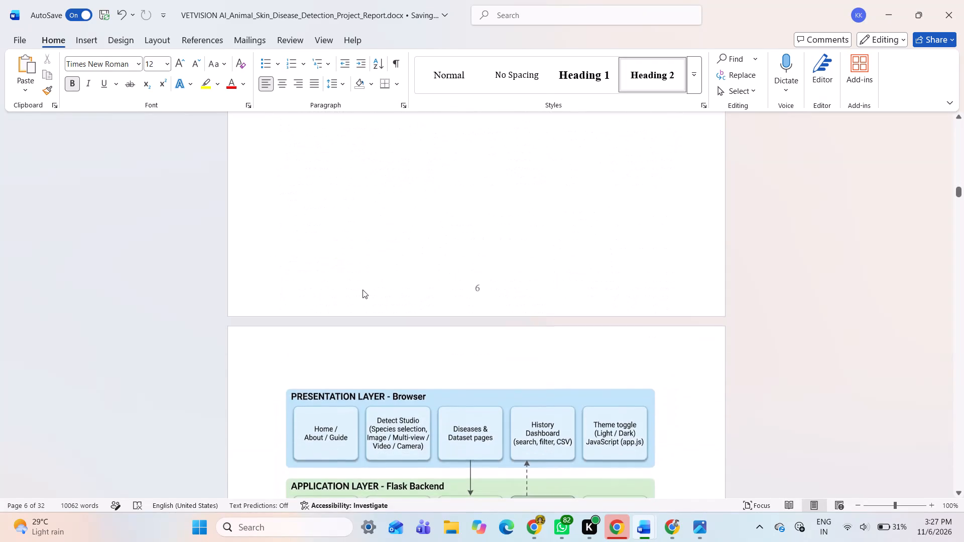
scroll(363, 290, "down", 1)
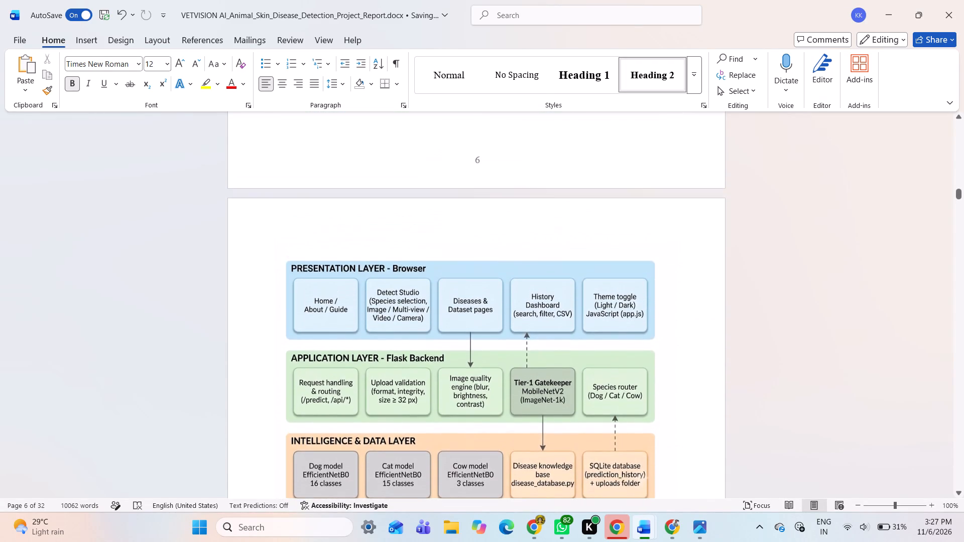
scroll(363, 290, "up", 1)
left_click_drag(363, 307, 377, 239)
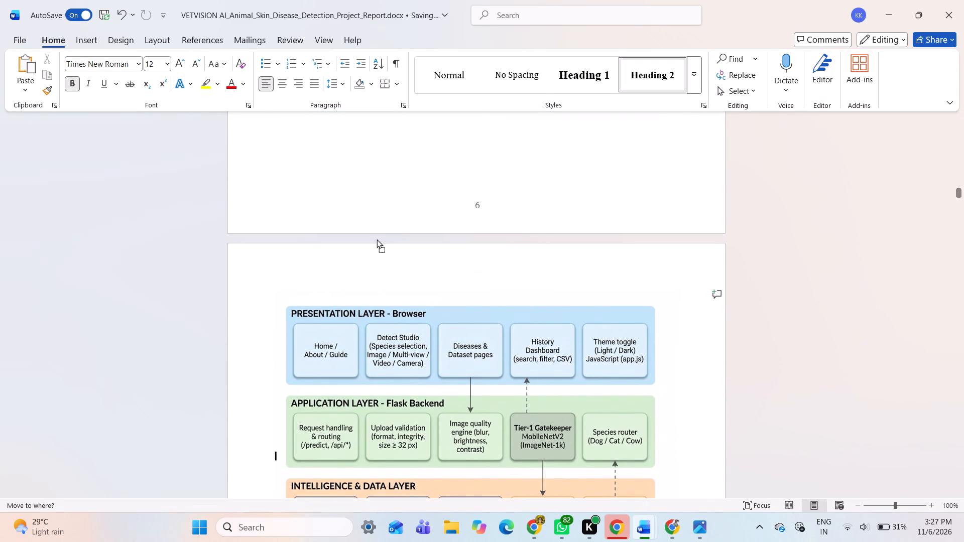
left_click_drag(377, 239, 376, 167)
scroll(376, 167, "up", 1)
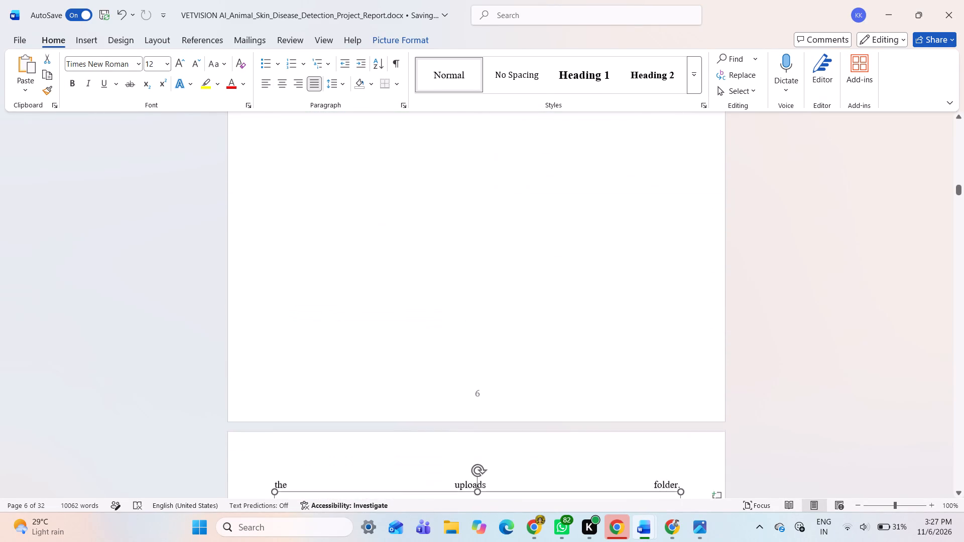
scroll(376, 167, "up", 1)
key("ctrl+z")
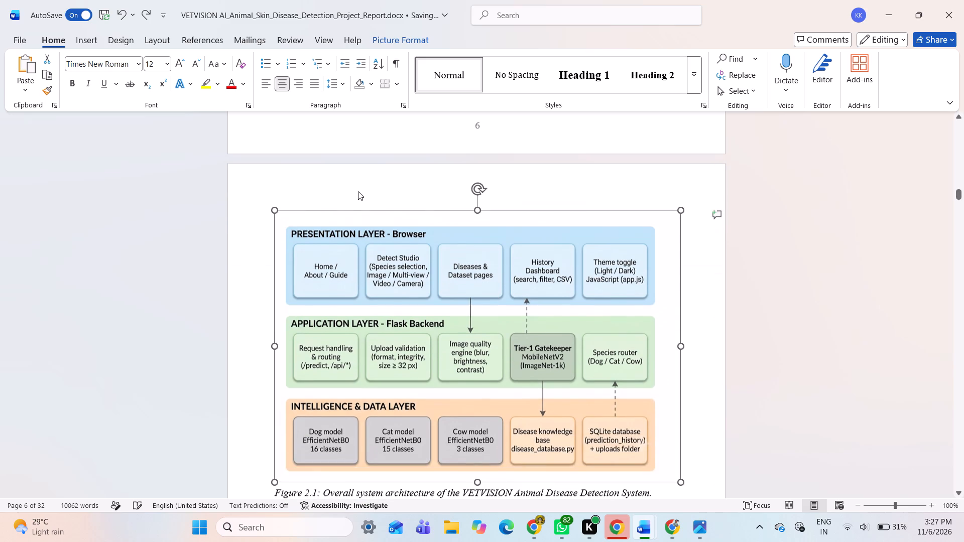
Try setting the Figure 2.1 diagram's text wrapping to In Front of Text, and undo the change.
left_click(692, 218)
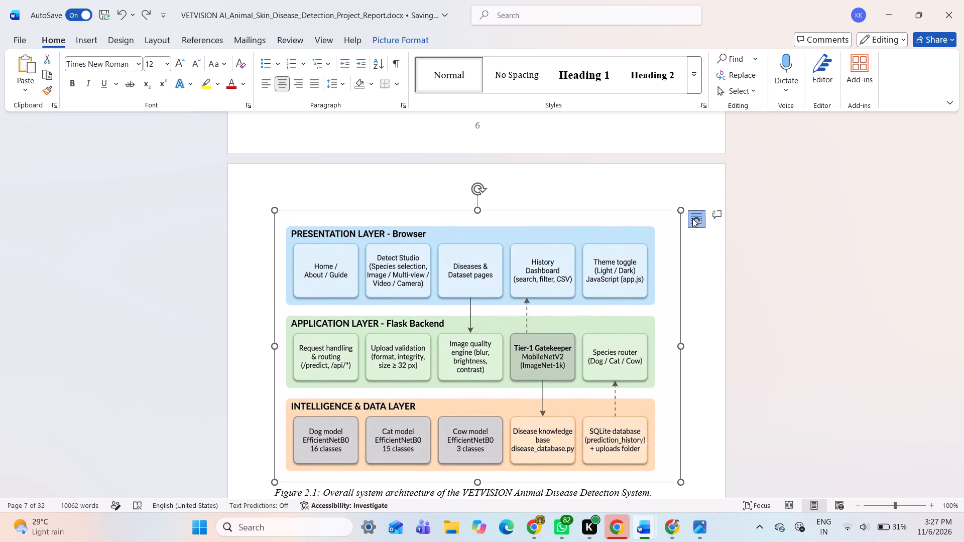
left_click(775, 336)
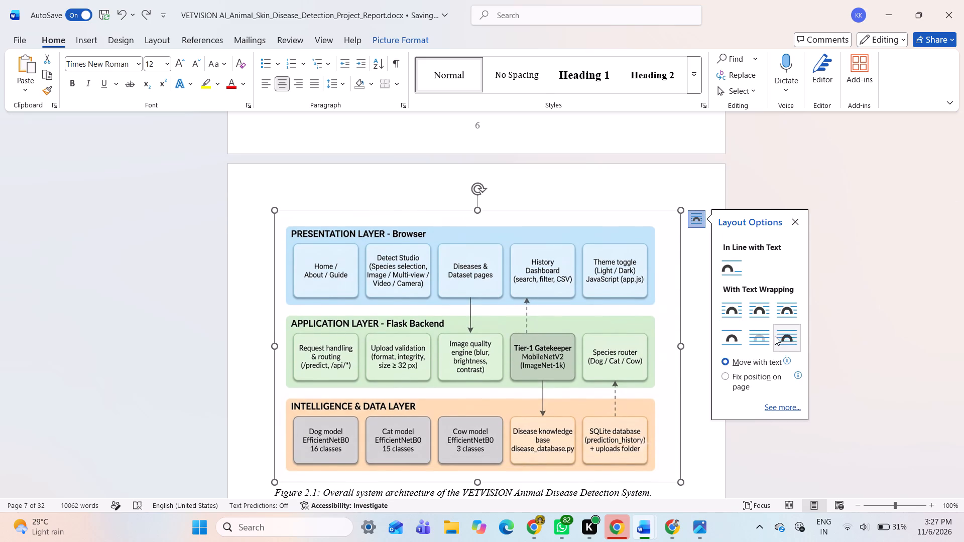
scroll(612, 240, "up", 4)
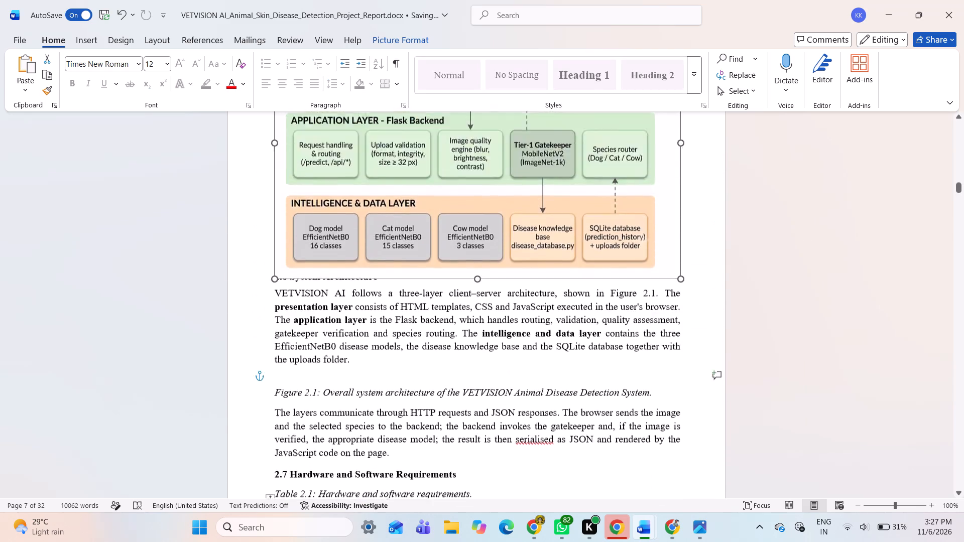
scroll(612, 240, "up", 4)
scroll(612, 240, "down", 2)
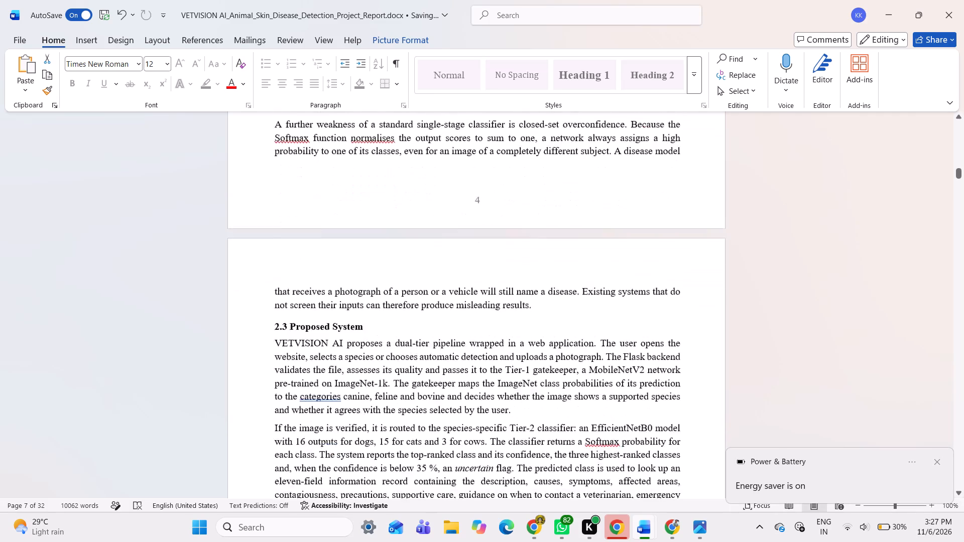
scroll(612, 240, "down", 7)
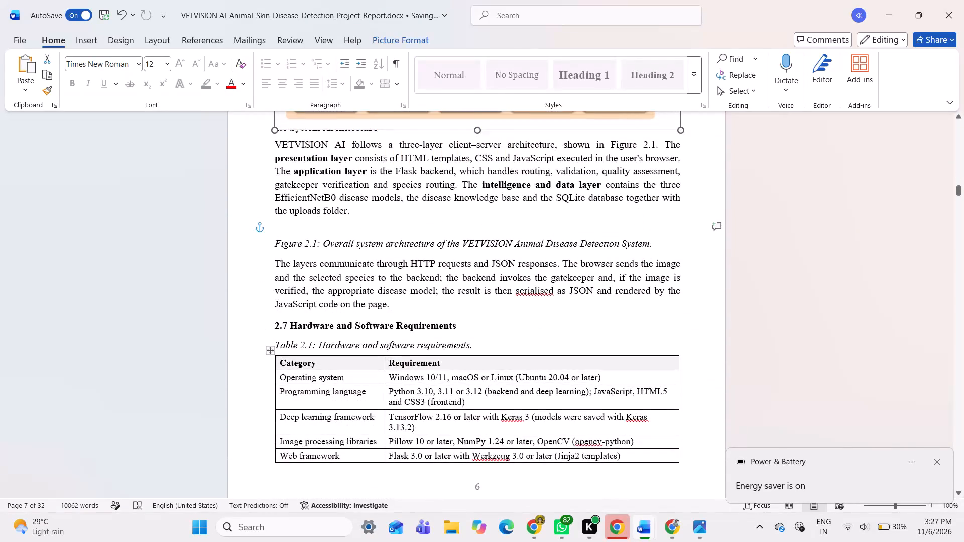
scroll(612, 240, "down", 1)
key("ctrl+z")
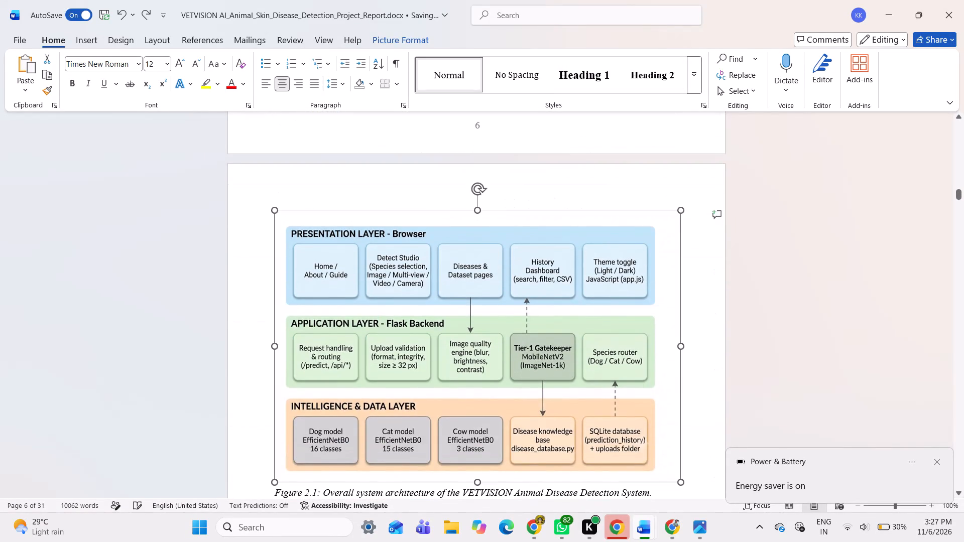
Set the text wrapping of the Figure 2.1 architecture diagram to Square.
left_click(734, 305)
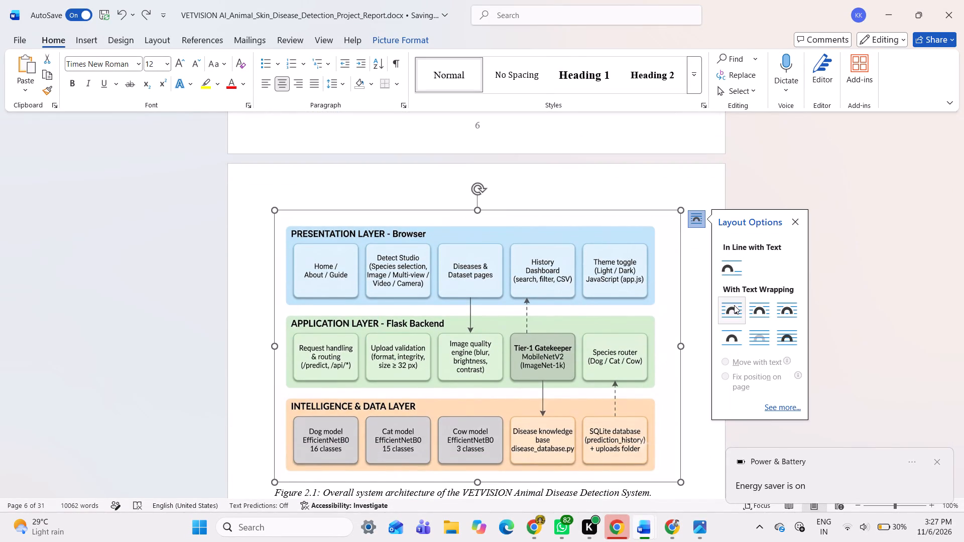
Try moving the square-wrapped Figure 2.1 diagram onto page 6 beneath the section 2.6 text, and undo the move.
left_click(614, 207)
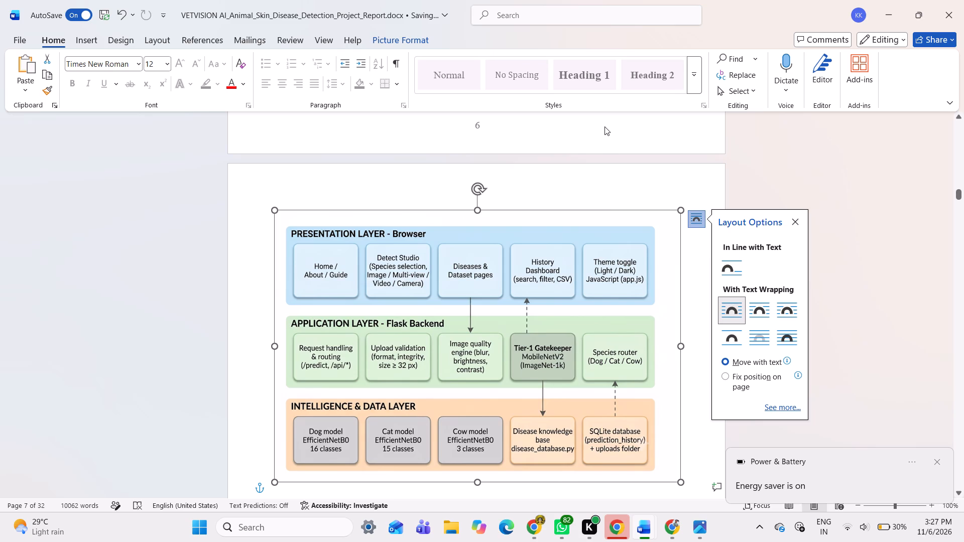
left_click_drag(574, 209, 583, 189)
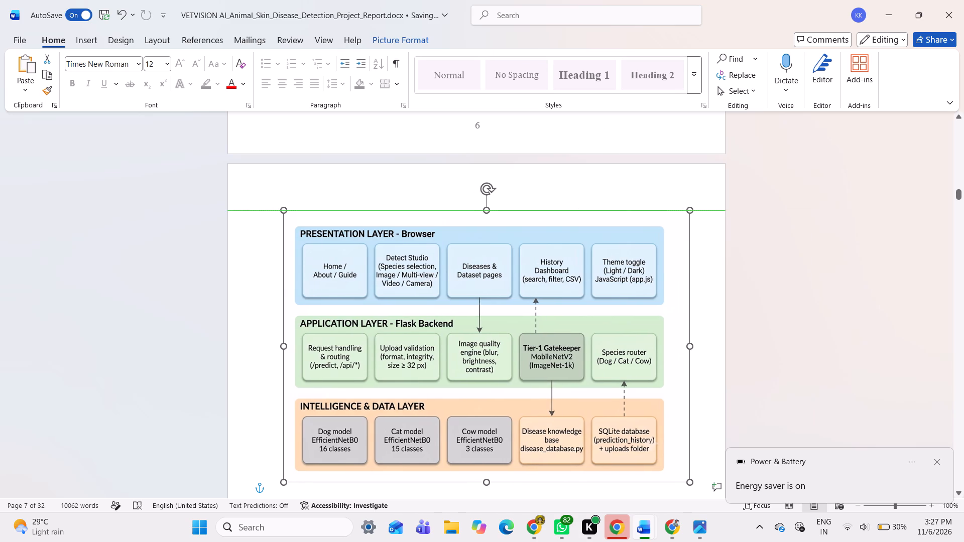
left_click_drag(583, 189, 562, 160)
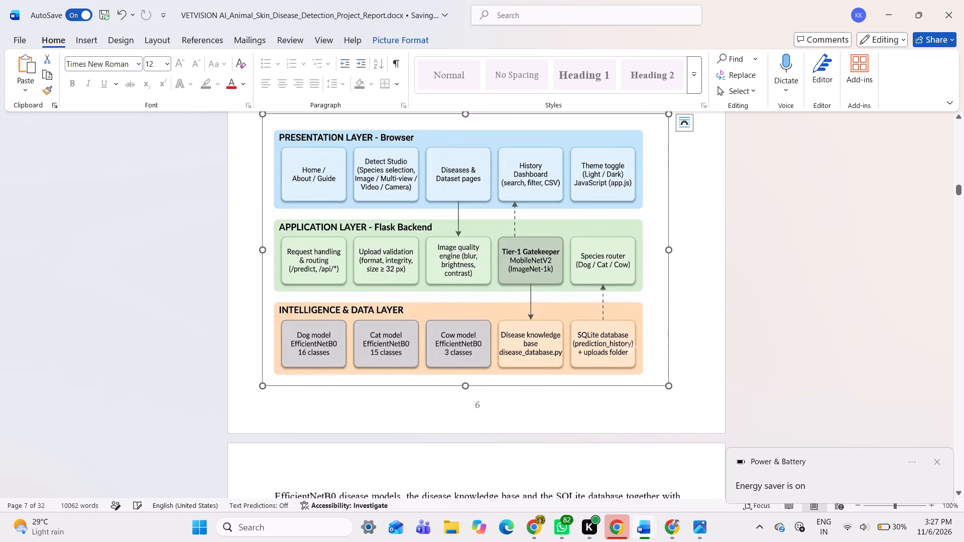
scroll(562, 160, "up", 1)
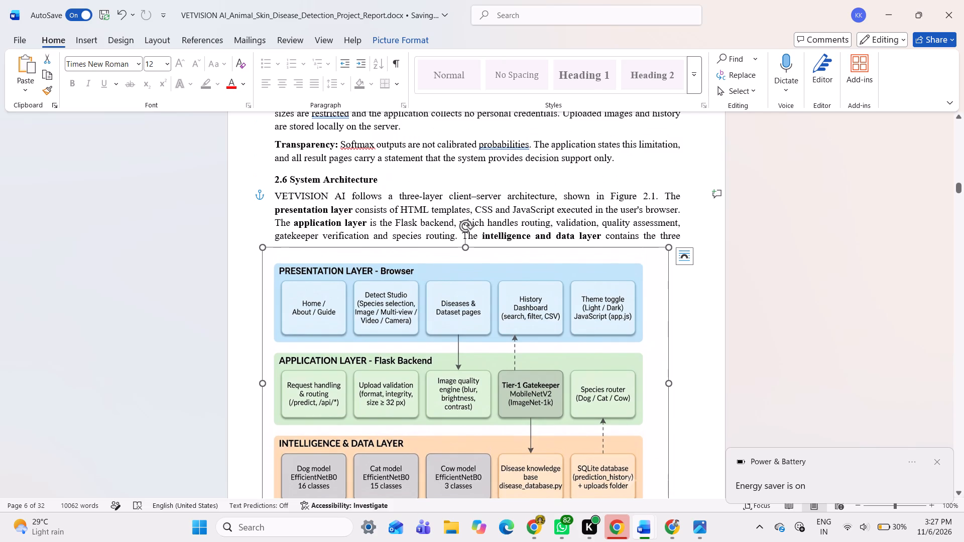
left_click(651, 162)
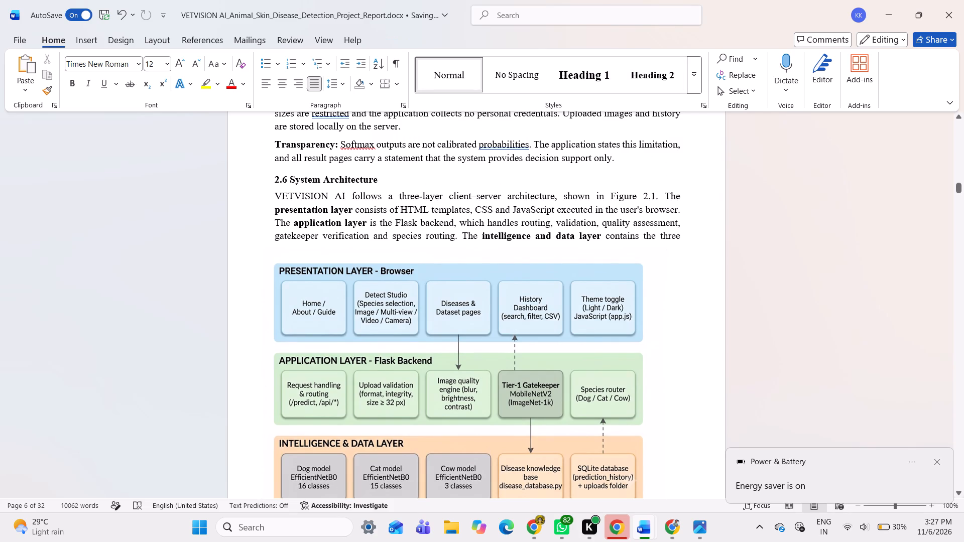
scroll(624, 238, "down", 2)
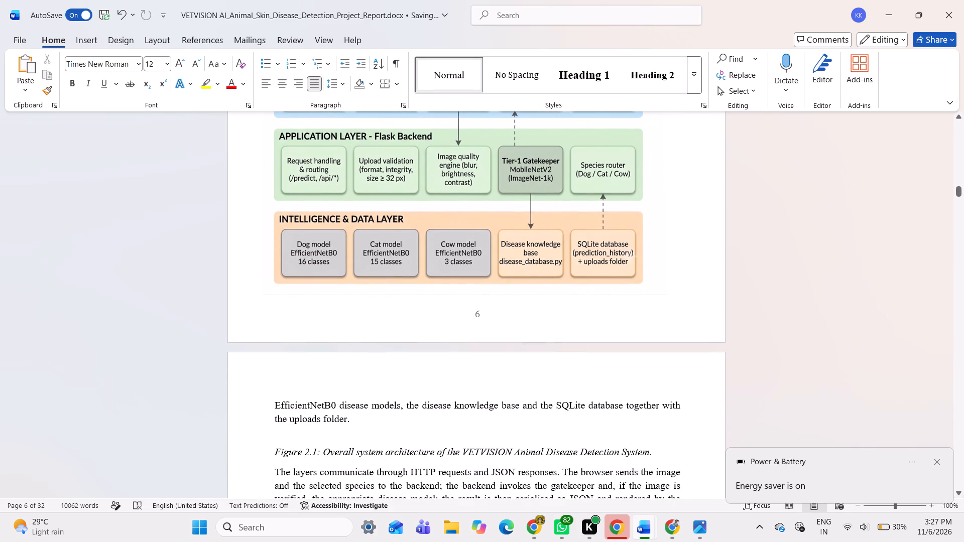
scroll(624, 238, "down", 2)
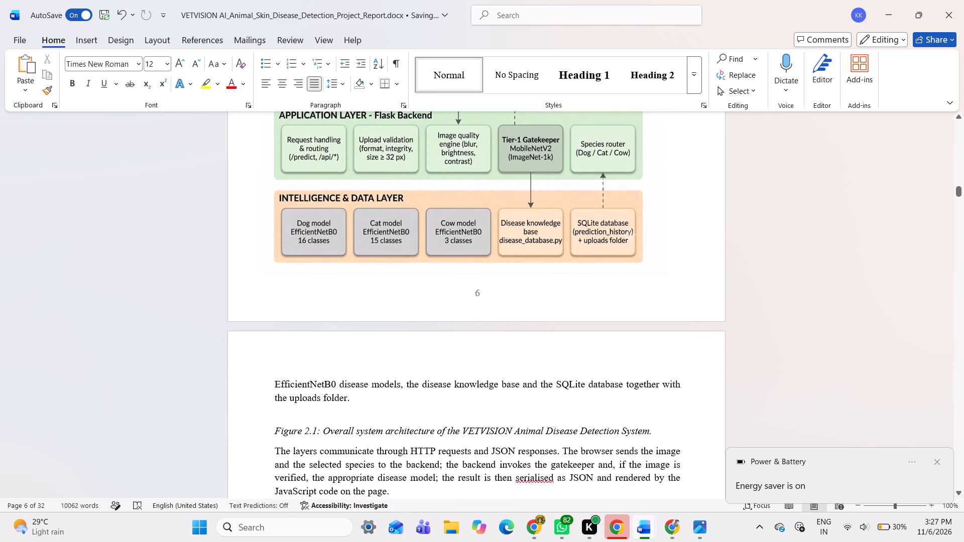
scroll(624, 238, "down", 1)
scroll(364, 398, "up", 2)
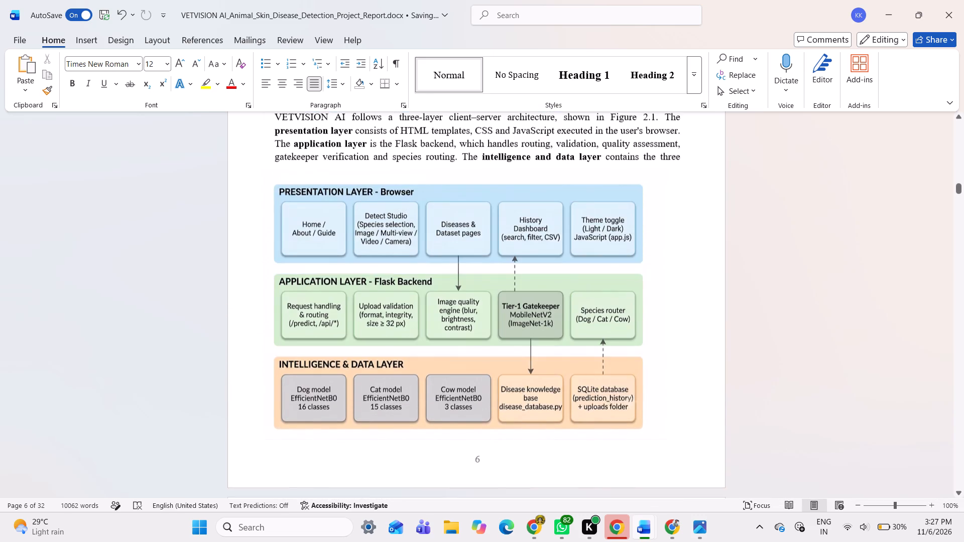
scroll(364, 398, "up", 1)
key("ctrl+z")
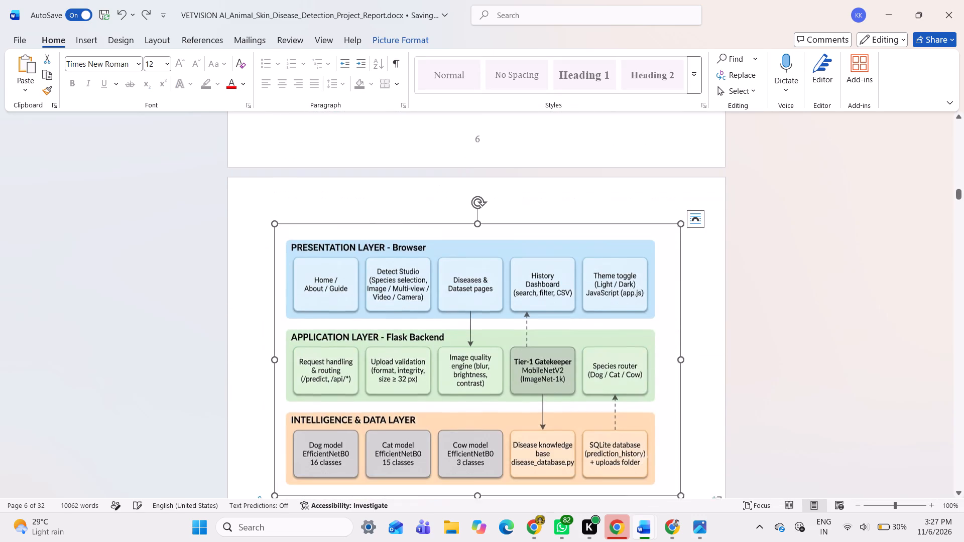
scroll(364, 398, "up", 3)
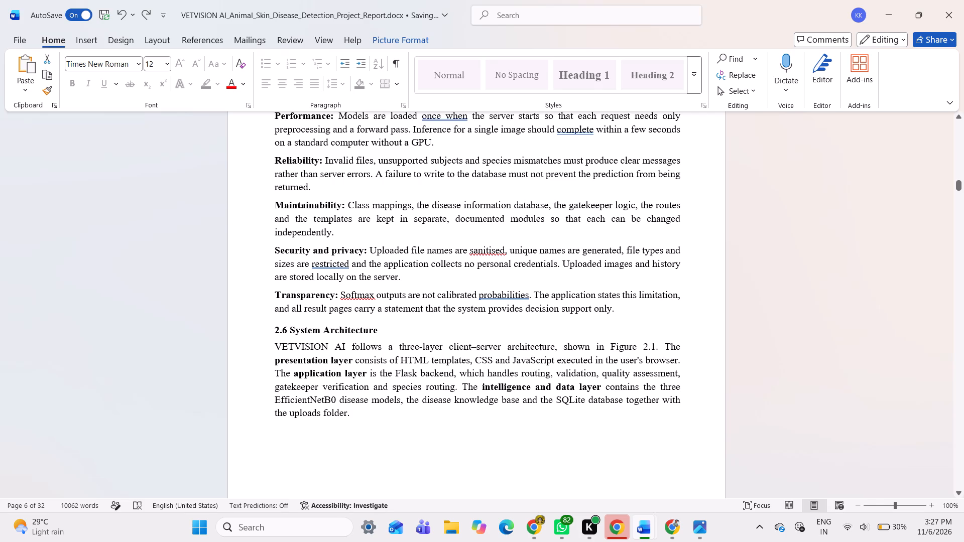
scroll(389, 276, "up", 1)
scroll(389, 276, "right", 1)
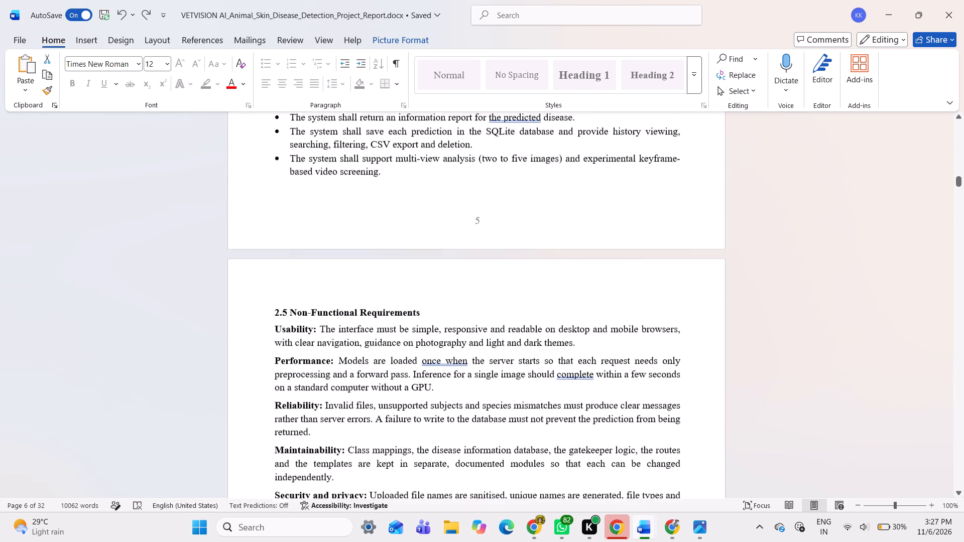
Delete the Transparency paragraph at the end of section 2.5 Non-Functional Requirements.
scroll(389, 276, "right", 1)
scroll(389, 276, "down", 1)
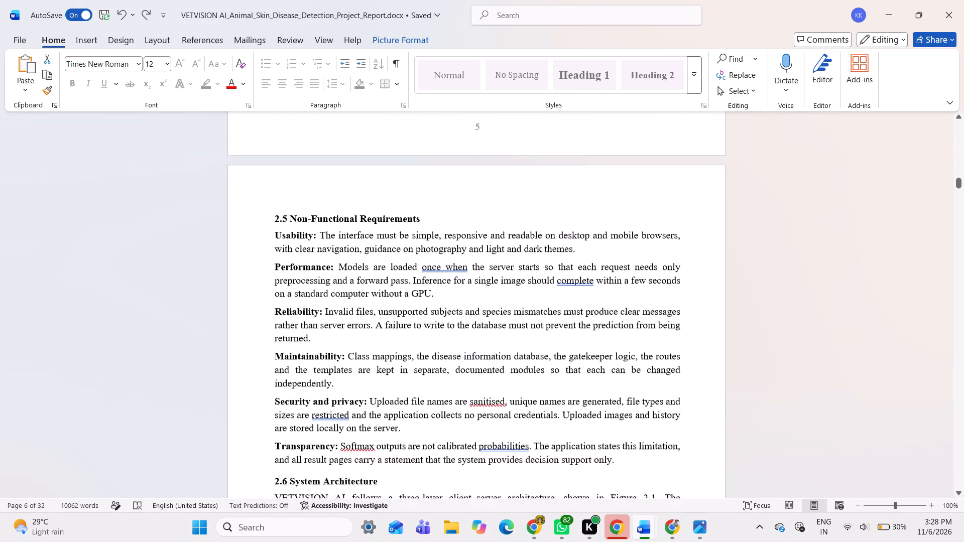
scroll(389, 276, "down", 2)
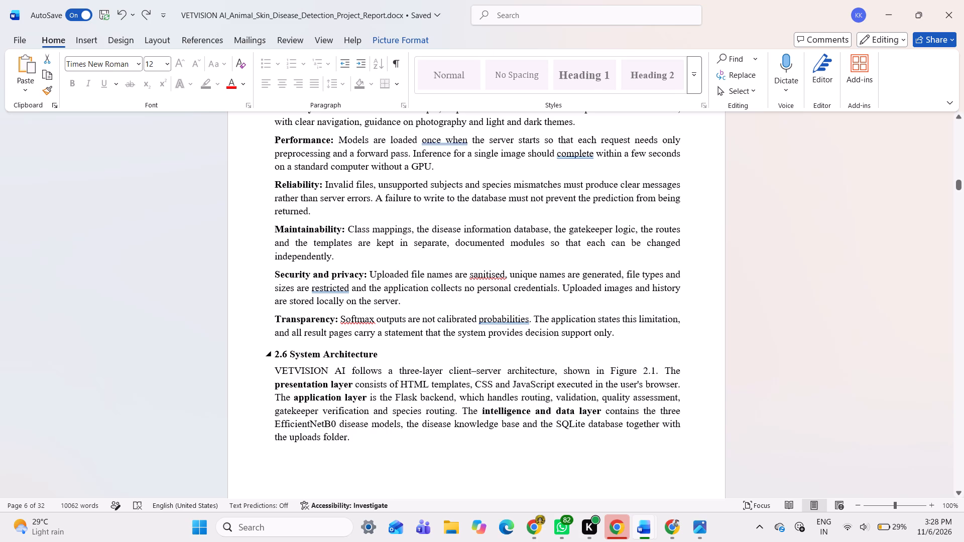
left_click(626, 334)
left_click_drag(626, 334, 431, 322)
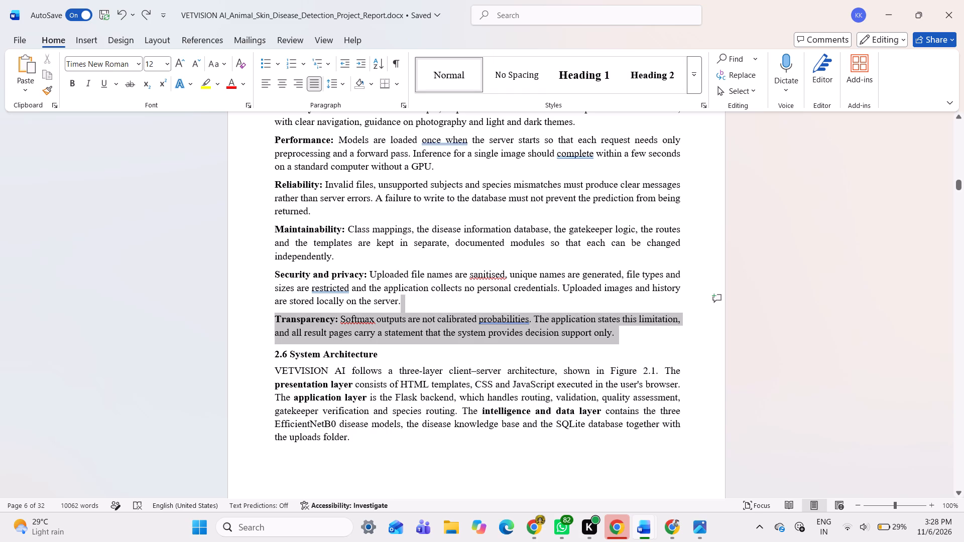
left_click_drag(431, 322, 283, 318)
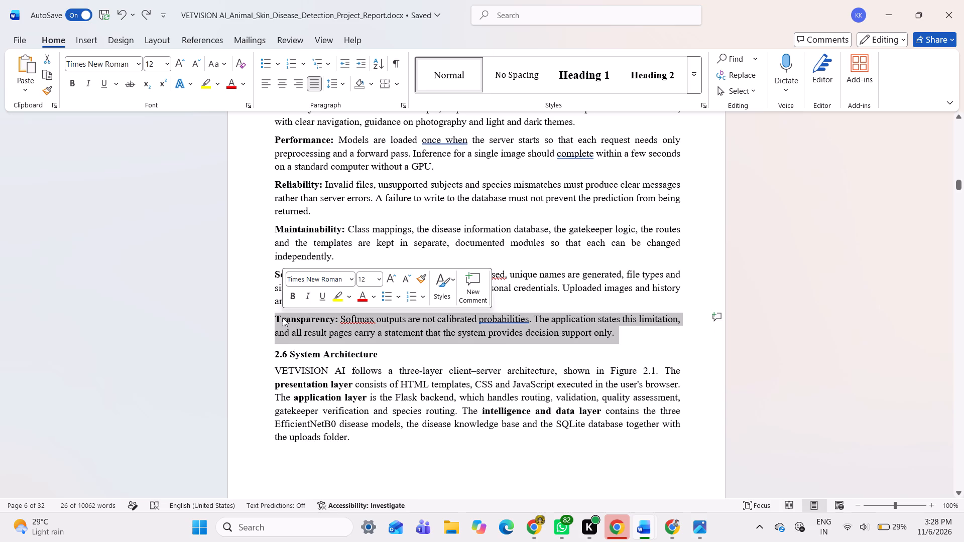
key("BackSpace")
Move the Figure 2.1 architecture diagram up into the blank space on page 6, beneath the section 2.6 text.
scroll(283, 318, "down", 1)
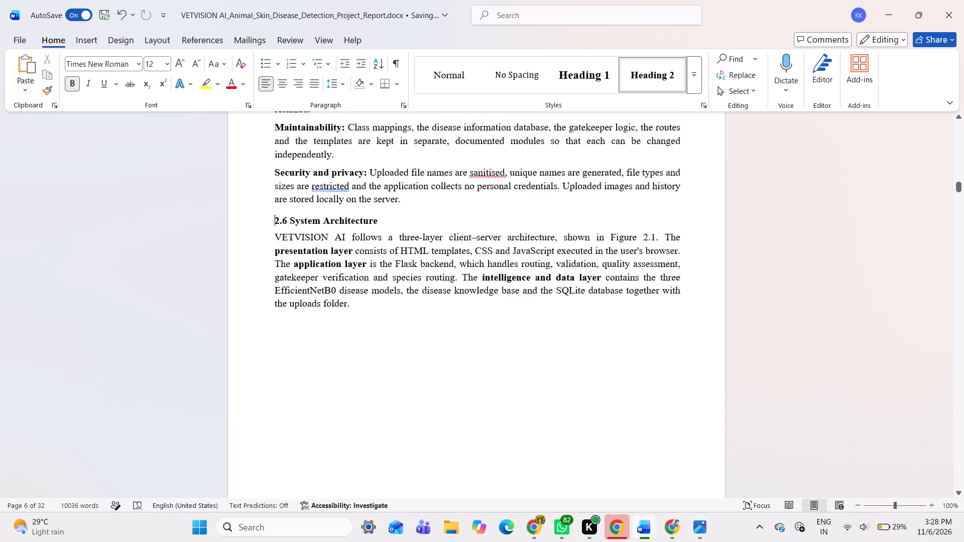
scroll(283, 318, "down", 1)
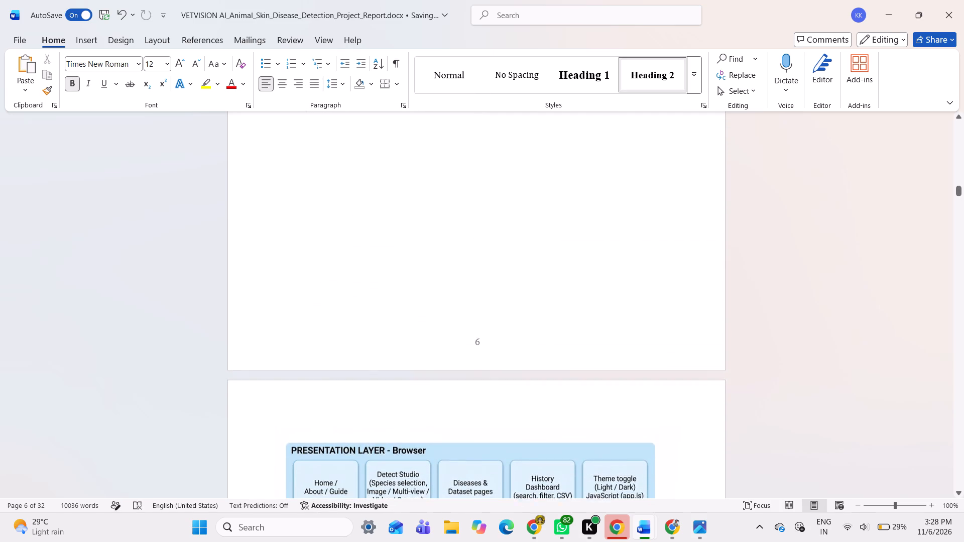
left_click_drag(361, 452, 395, 270)
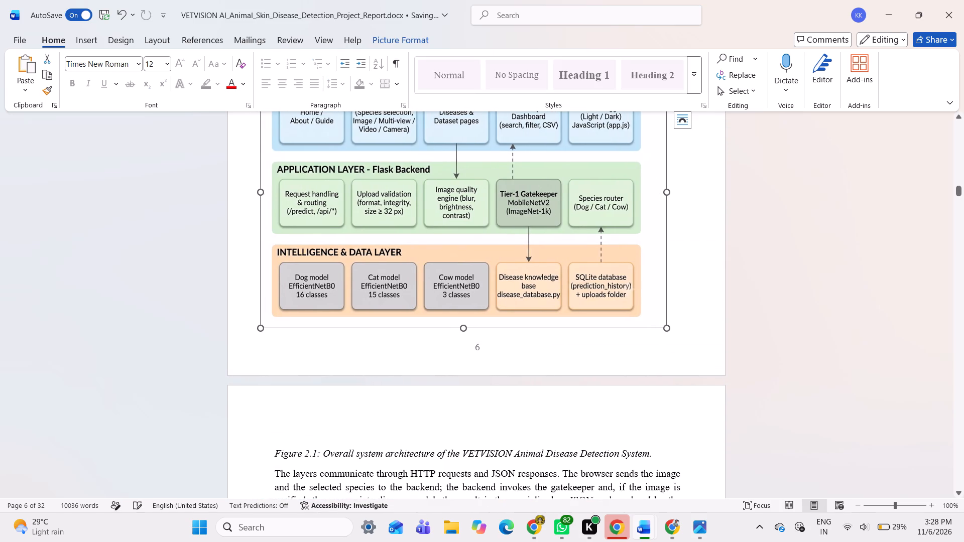
Crop the blank white margins from all four sides of the Figure 2.1 architecture diagram.
scroll(154, 295, "up", 1)
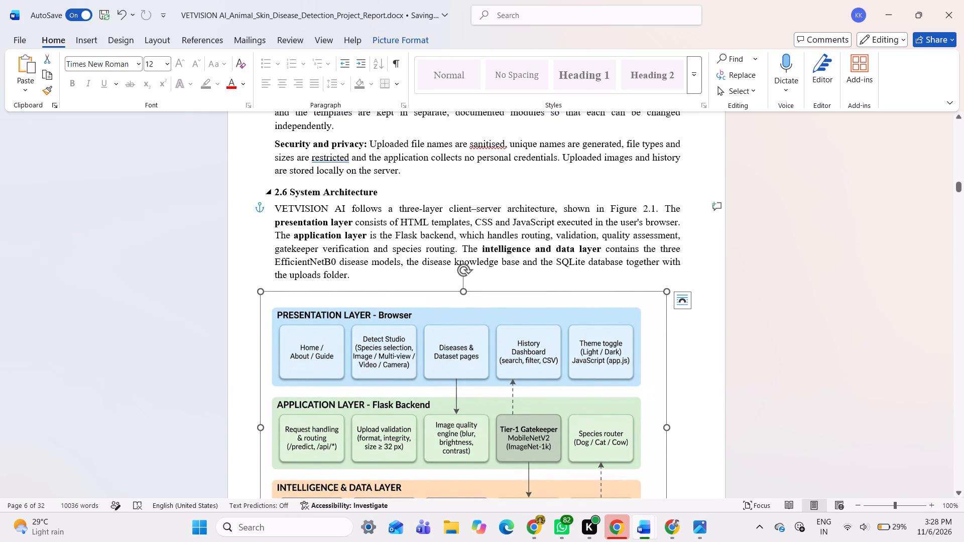
right_click(623, 290)
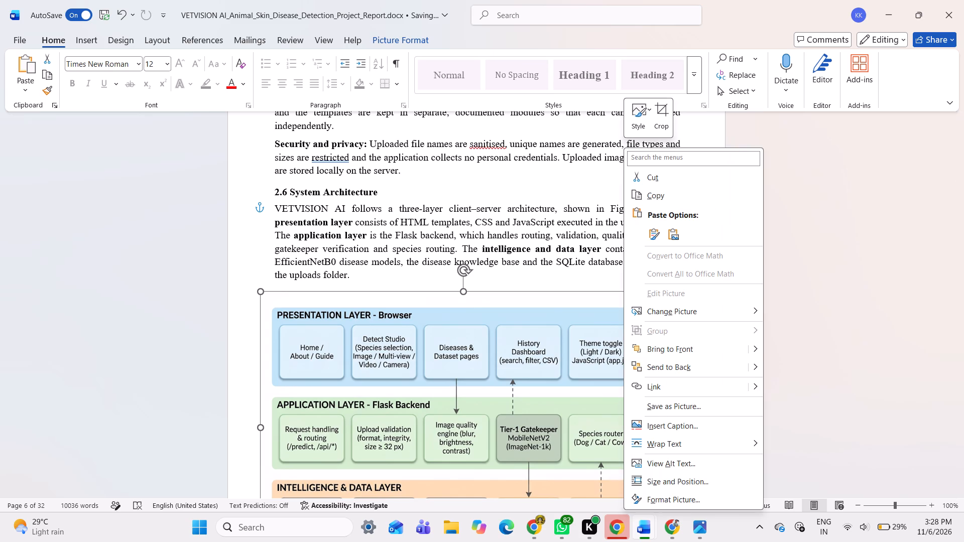
left_click(662, 117)
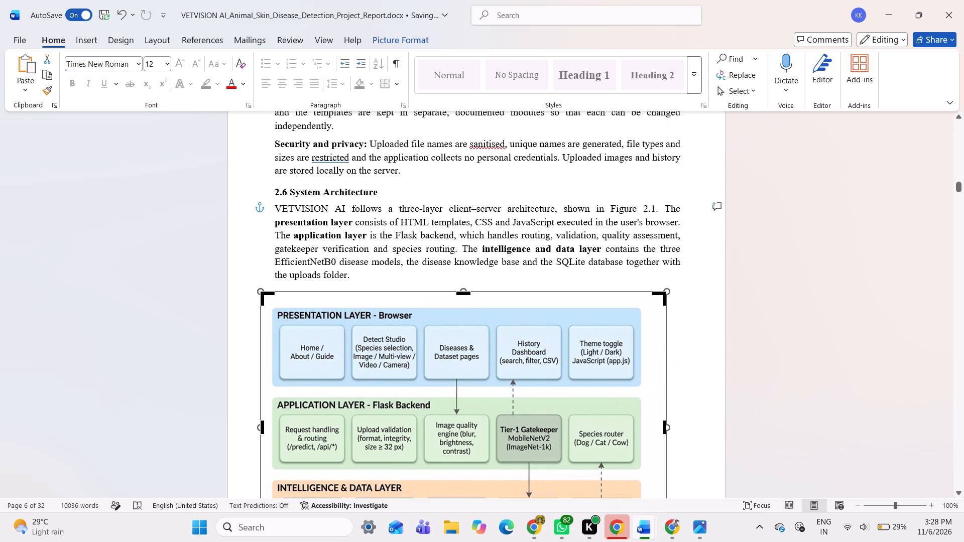
left_click_drag(465, 295, 465, 304)
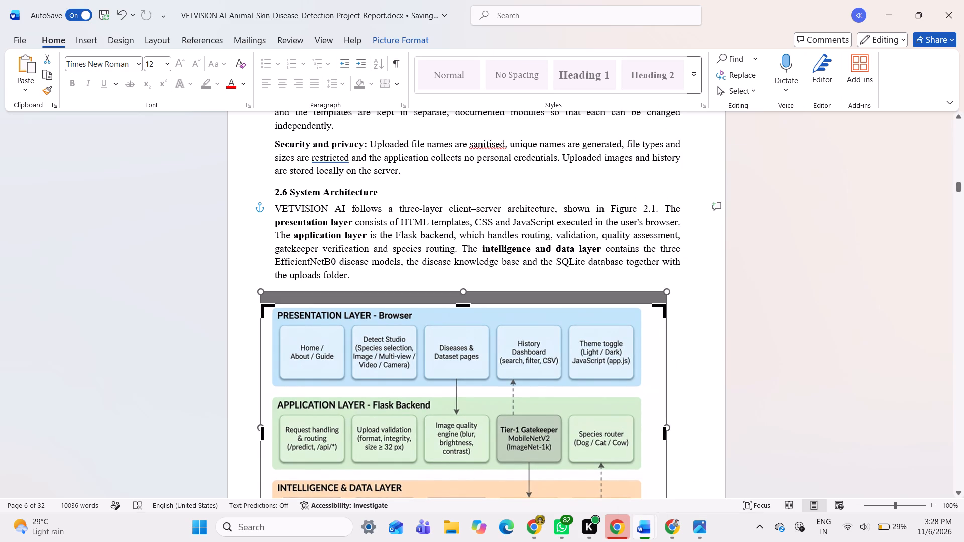
scroll(679, 408, "down", 2)
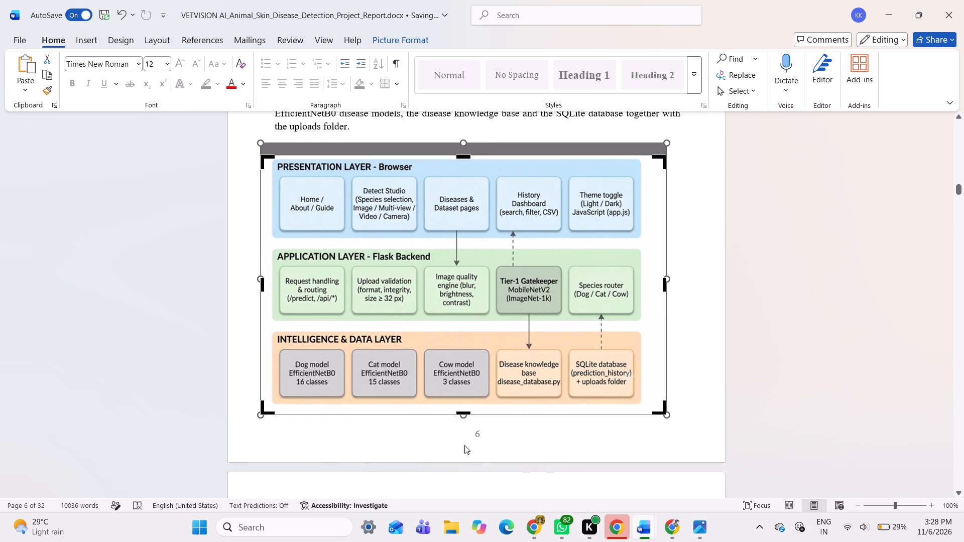
left_click_drag(466, 414, 466, 409)
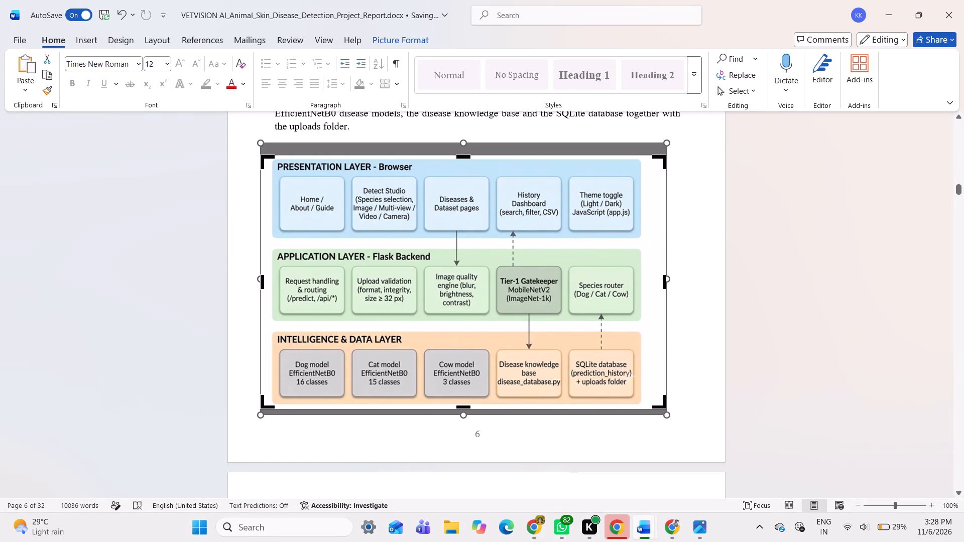
left_click_drag(666, 280, 650, 281)
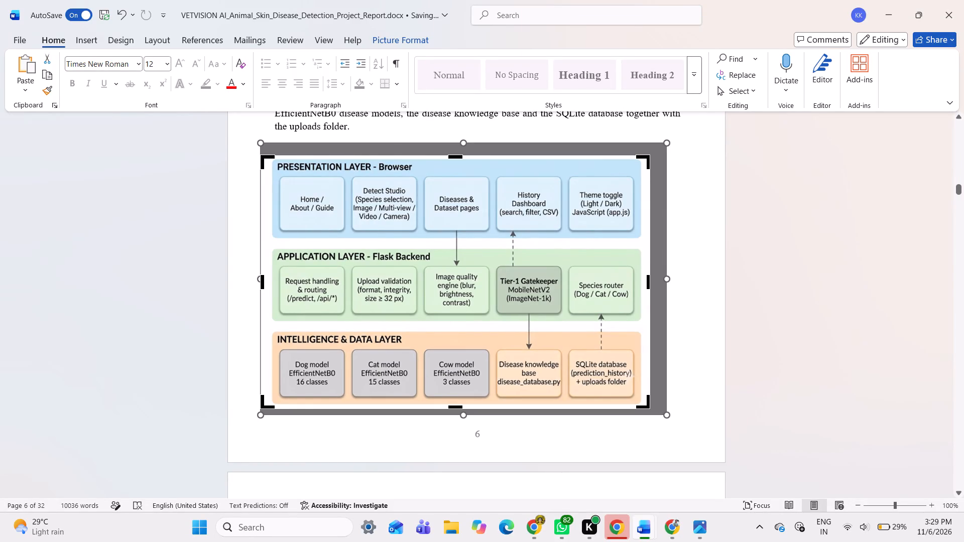
left_click_drag(260, 278, 265, 281)
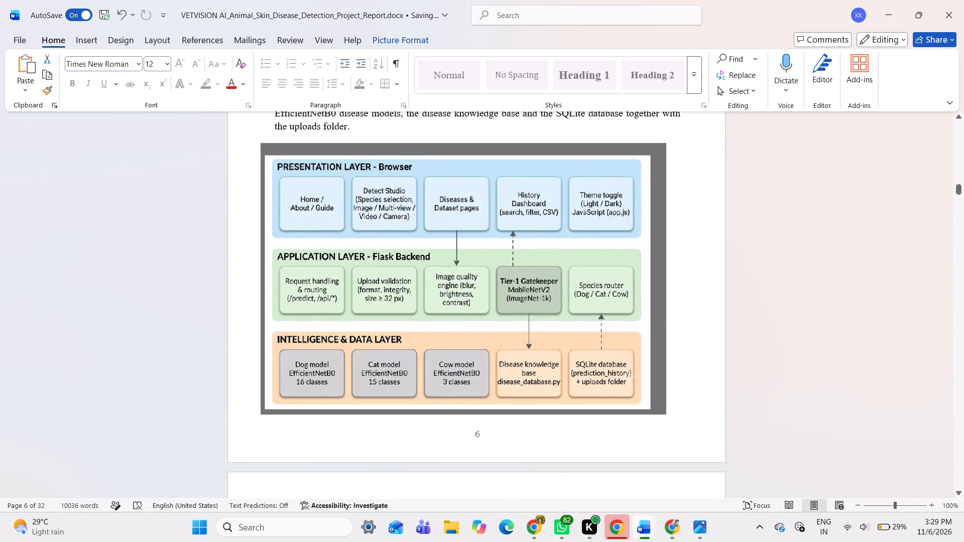
left_click_drag(265, 281, 265, 282)
key("Return")
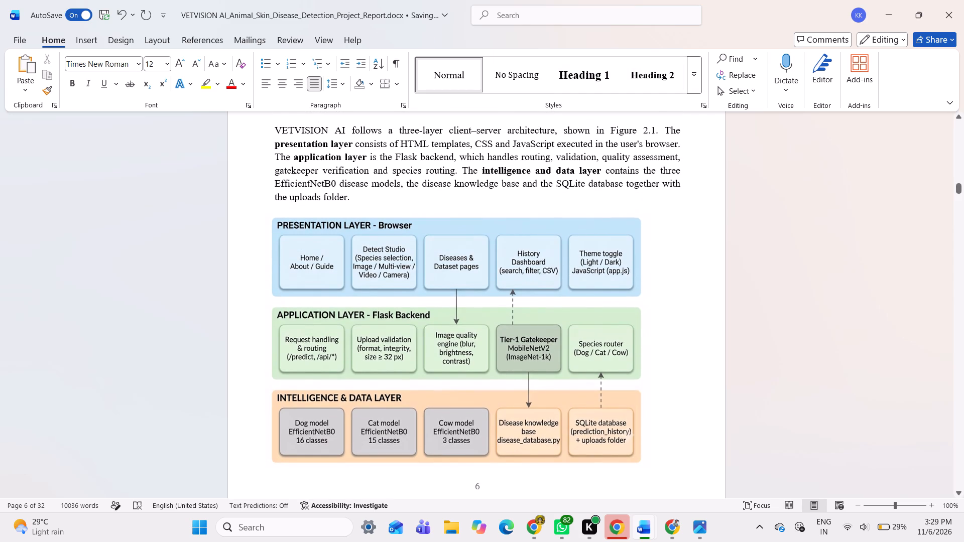
Reposition the cropped Figure 2.1 diagram so it is horizontally centred beneath the section 2.6 text.
left_click_drag(382, 256, 396, 251)
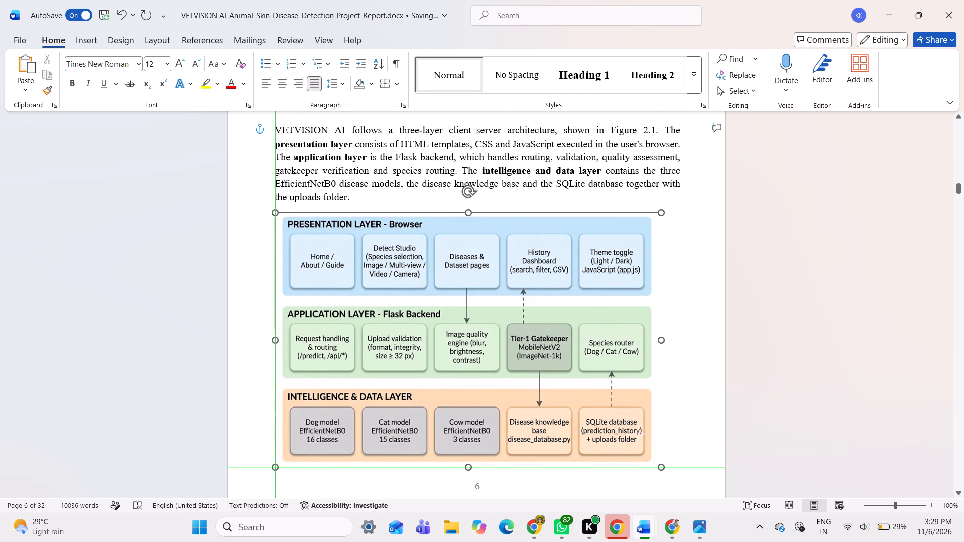
left_click_drag(396, 251, 414, 249)
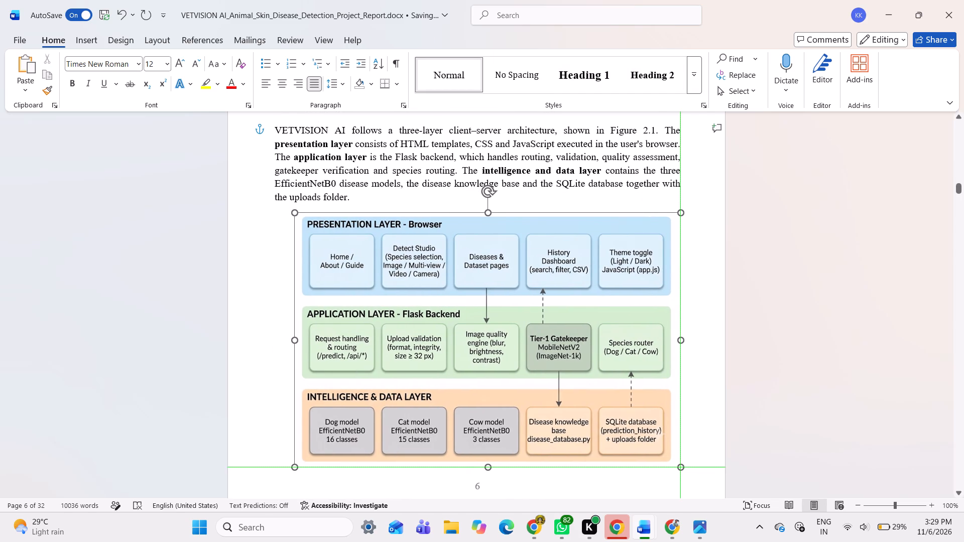
left_click_drag(414, 249, 401, 249)
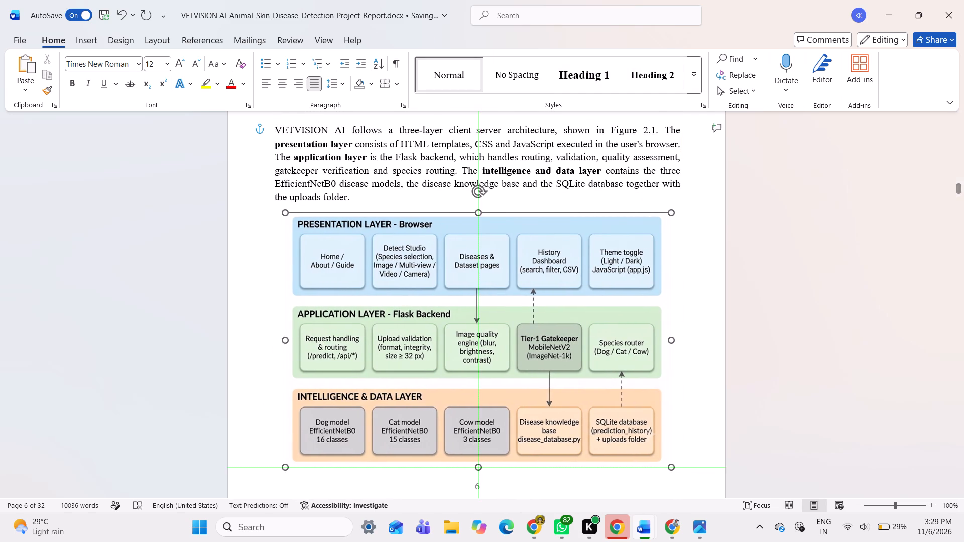
left_click_drag(401, 249, 401, 249)
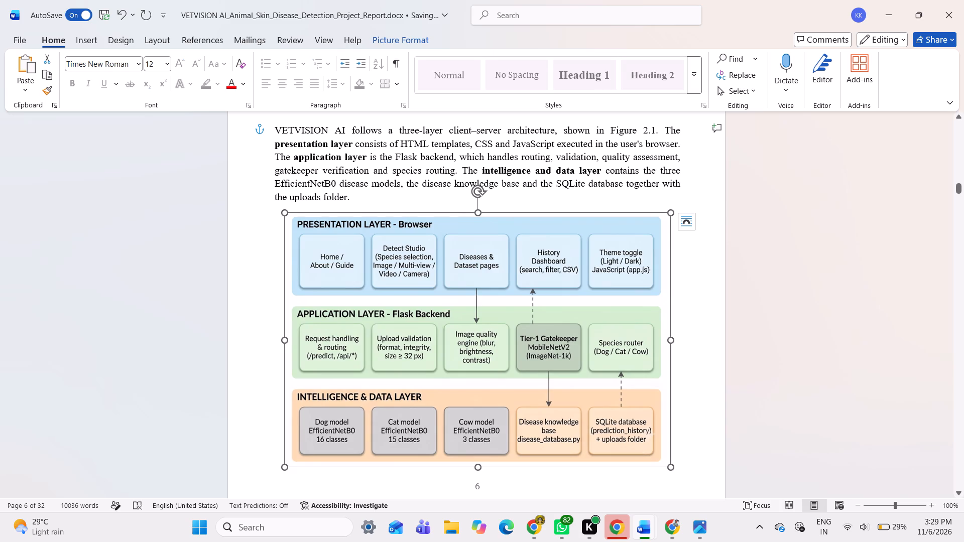
left_click(824, 325)
Remove the blank line between the 2.6 System Architecture heading and its first paragraph.
scroll(722, 376, "up", 1)
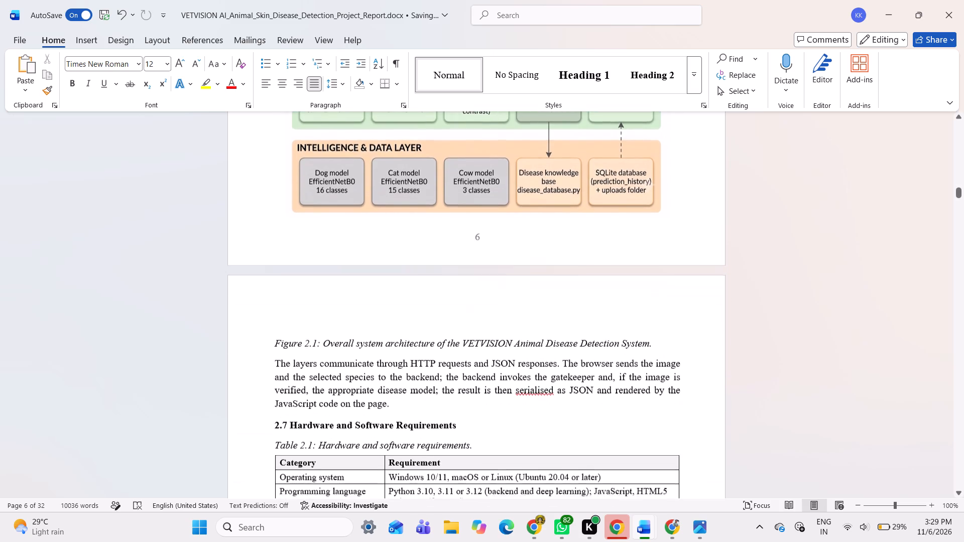
scroll(722, 376, "up", 1)
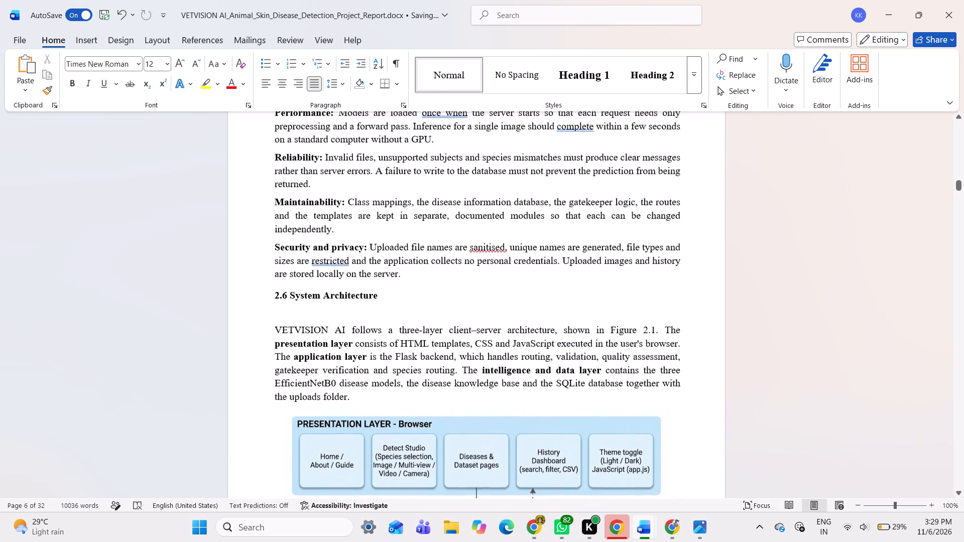
left_click(274, 328)
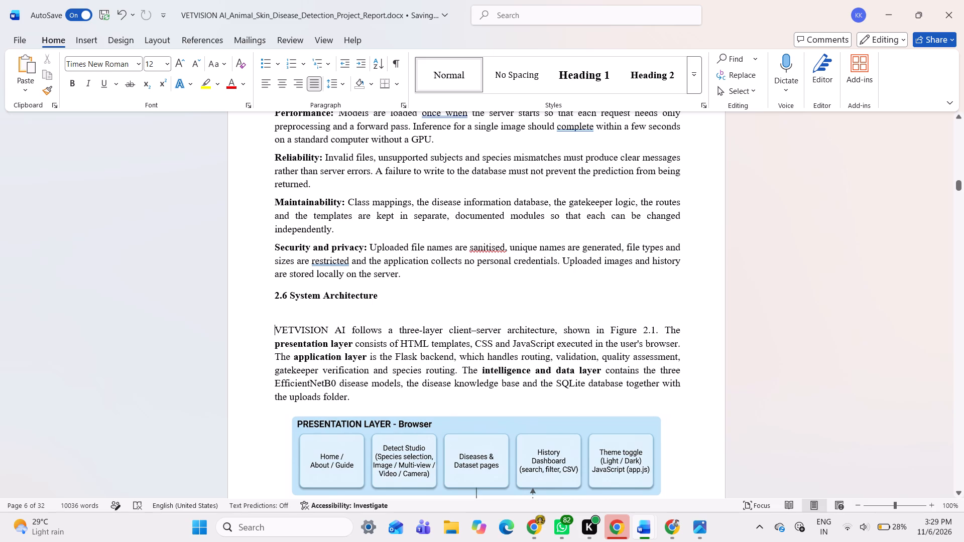
key("BackSpace")
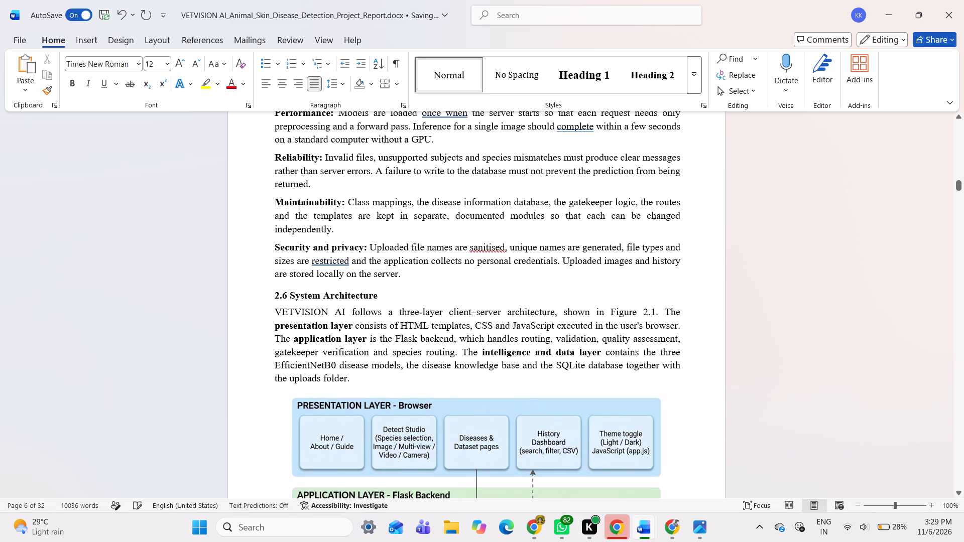
Pull the Figure 2.1 caption up from page 7 to sit directly beneath the diagram on page 6.
scroll(398, 372, "down", 3)
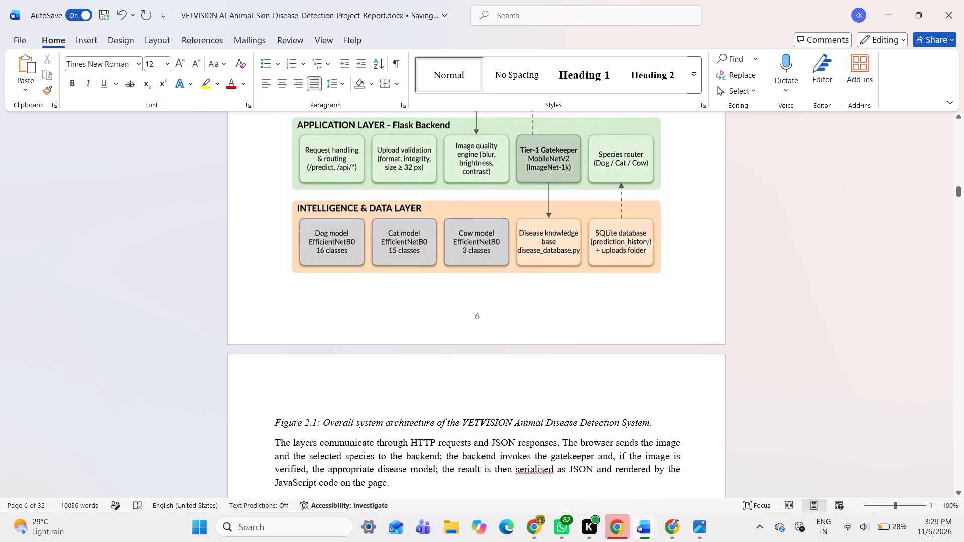
left_click(276, 419)
key("BackSpace")
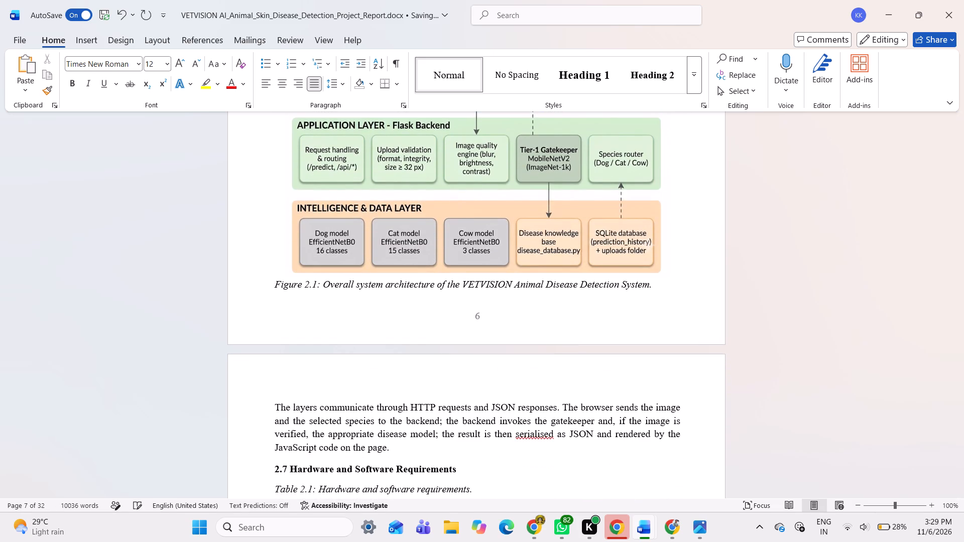
Review the page layout from the section 2.4 requirements through the hardware and software requirements and module tables.
scroll(386, 463, "down", 2)
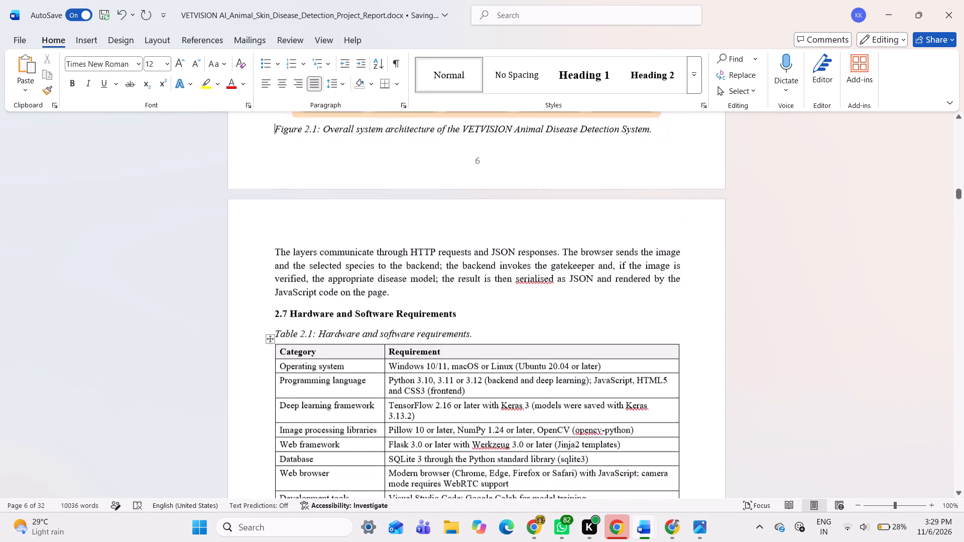
scroll(386, 463, "down", 3)
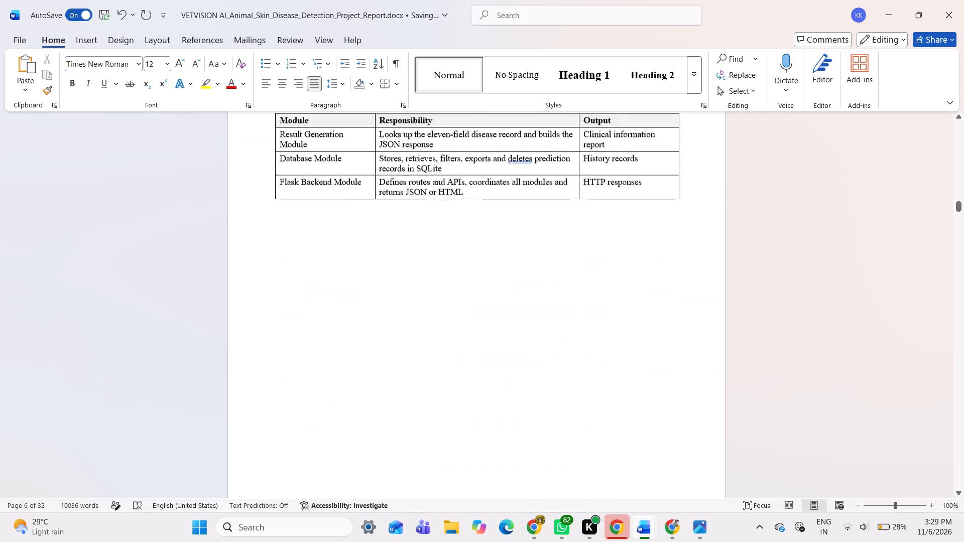
scroll(386, 463, "down", 2)
scroll(386, 463, "up", 5)
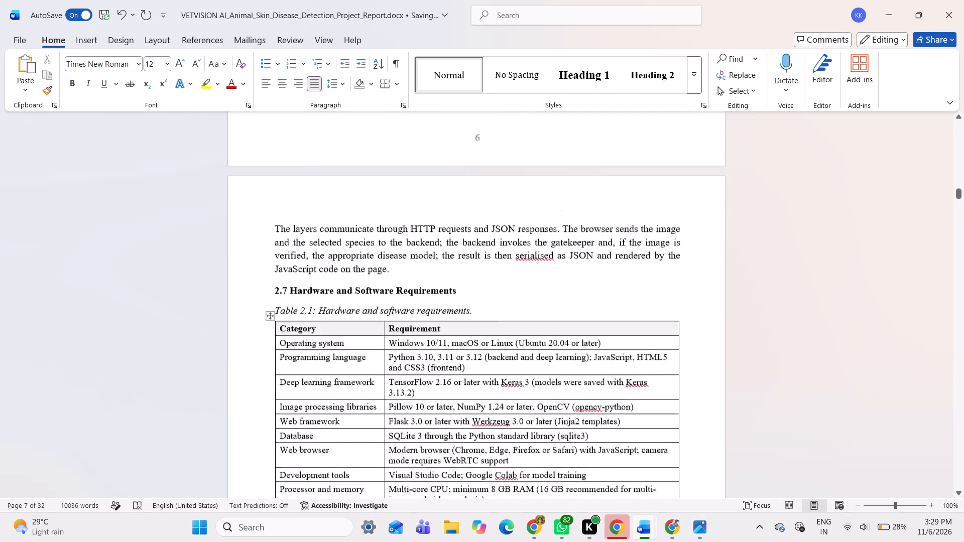
scroll(386, 463, "up", 7)
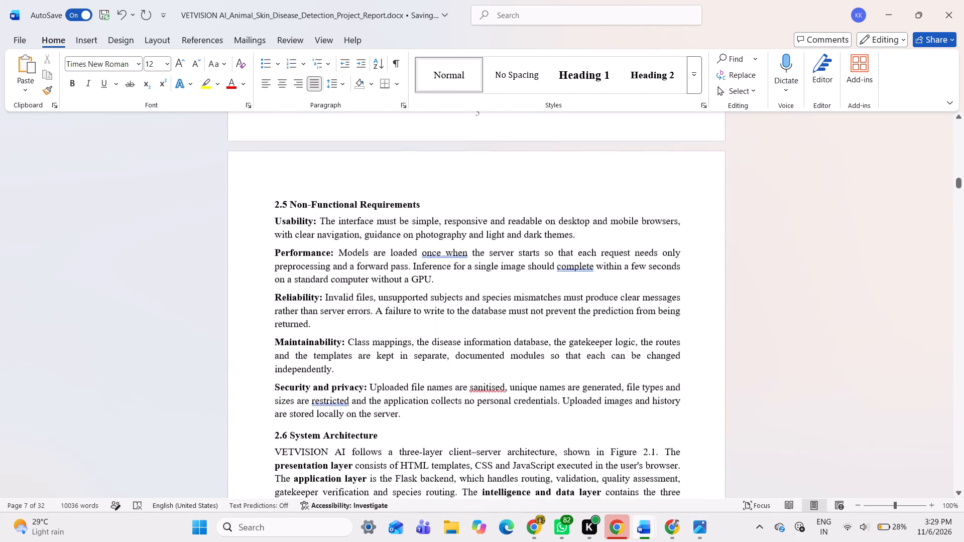
scroll(386, 463, "up", 3)
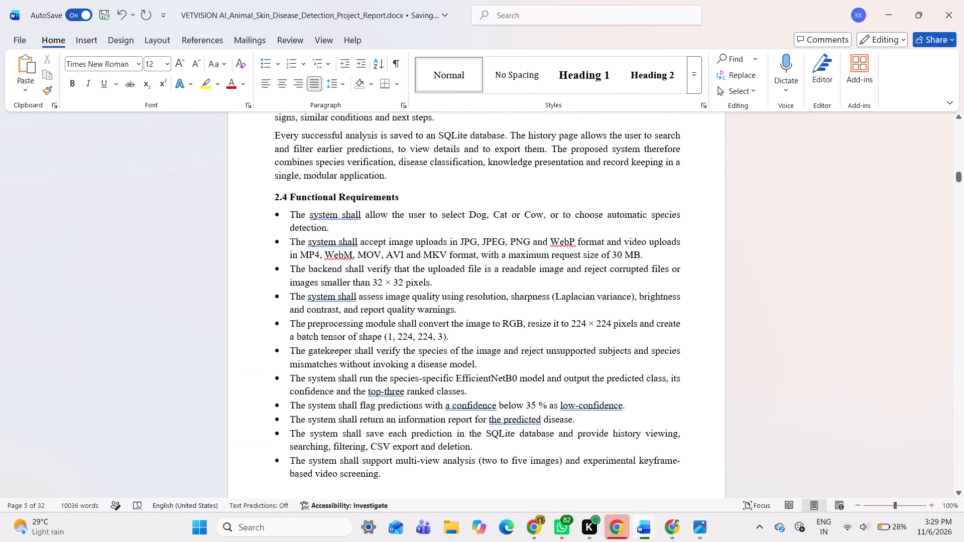
scroll(400, 372, "down", 1)
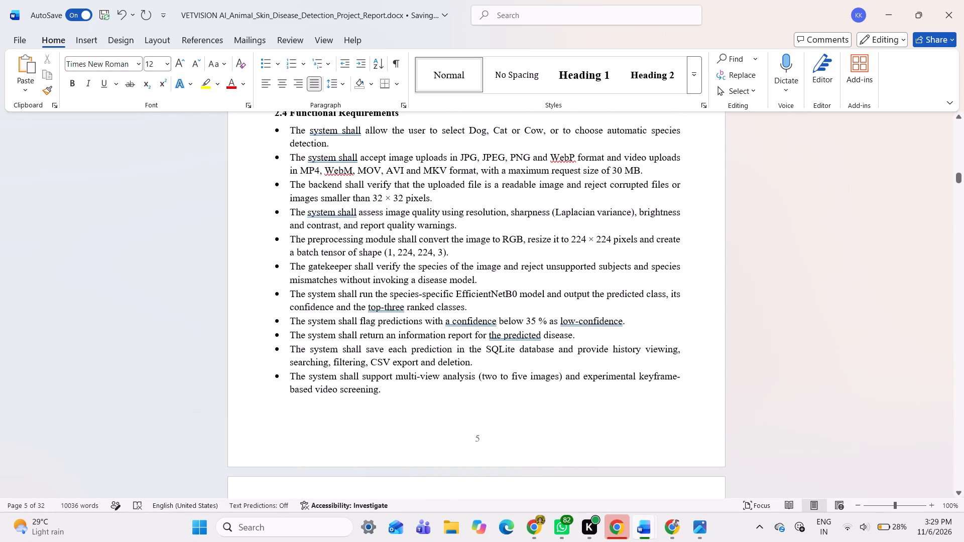
Delete the two carried-over lines at the top of page 5, above the 2.3 Proposed System heading.
scroll(400, 372, "up", 4)
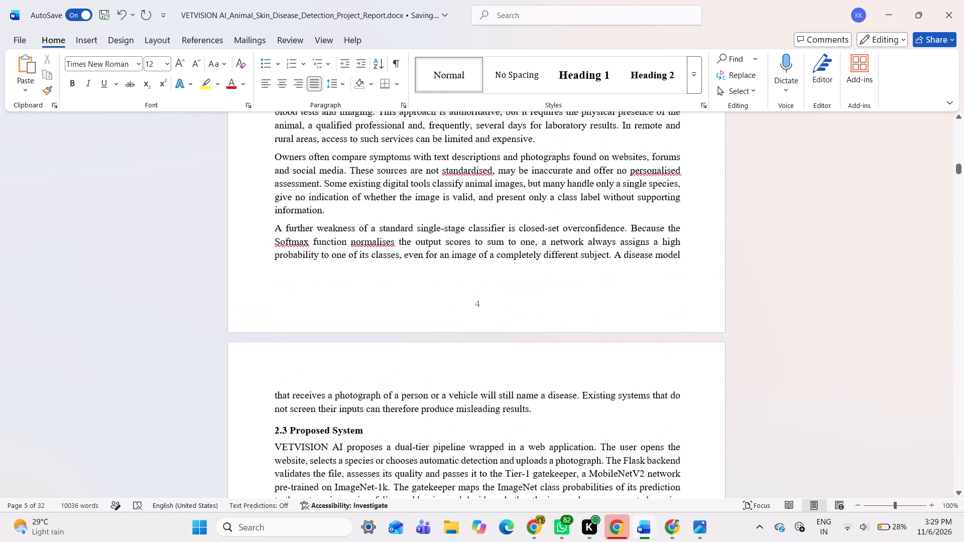
scroll(400, 372, "up", 1)
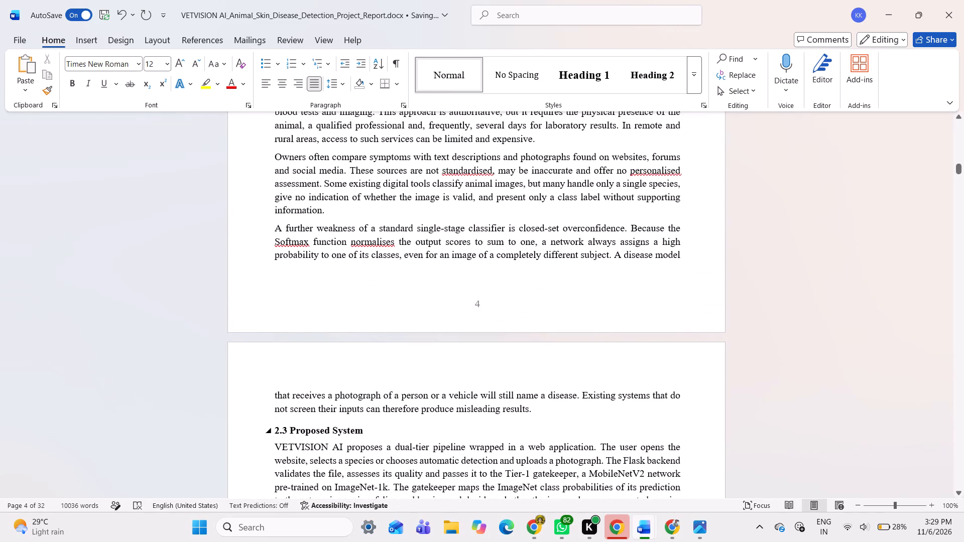
left_click_drag(544, 408, 277, 397)
key("BackSpace")
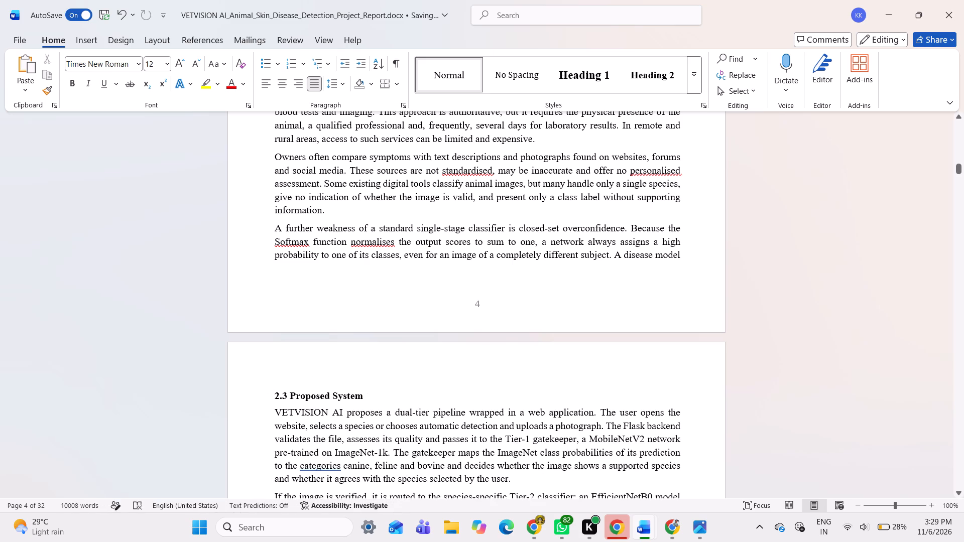
Delete the last paragraph of section 2.2 Existing System, about closed-set overconfidence, along with the empty line it leaves before 2.3 Proposed System.
left_click_drag(684, 253, 458, 252)
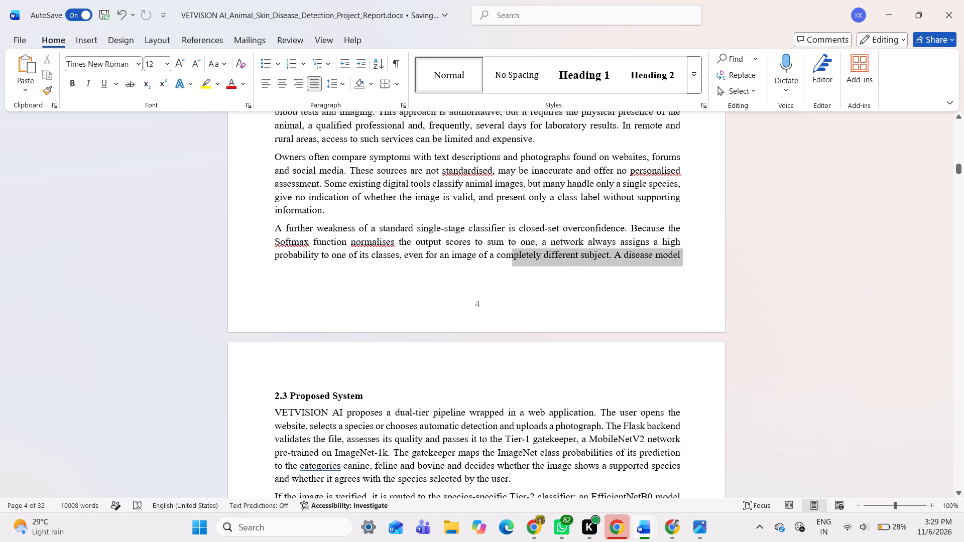
left_click_drag(458, 252, 265, 226)
key("backslash")
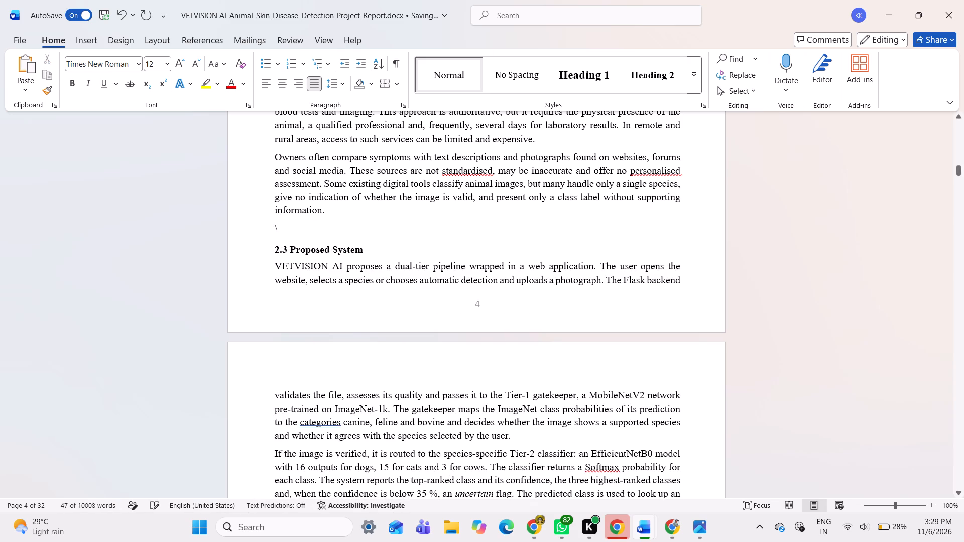
key("BackSpace")
key("BackSpace")
Review the page layout of chapters 1 and 2, from the Introduction through Figure 2.1 and the module table.
scroll(265, 226, "up", 1)
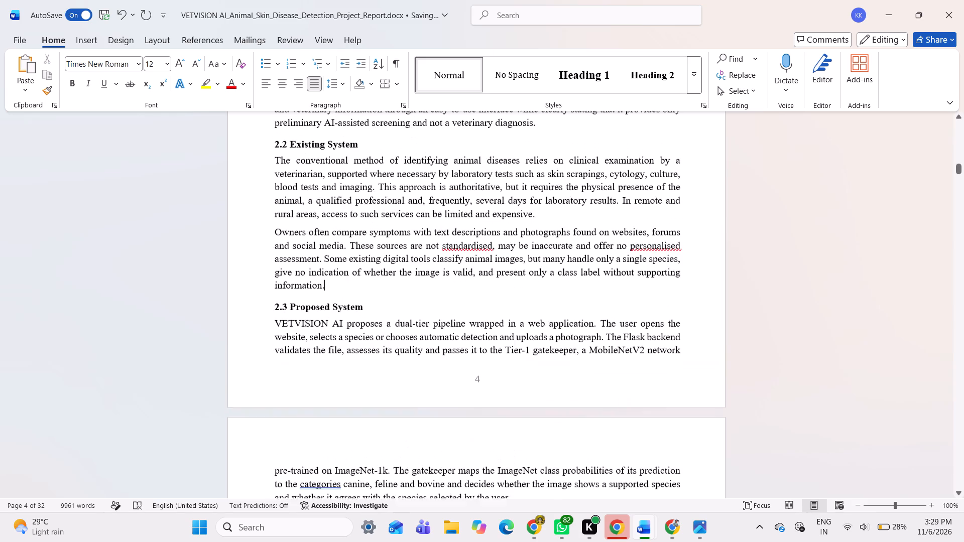
scroll(265, 226, "up", 1)
scroll(265, 226, "down", 4)
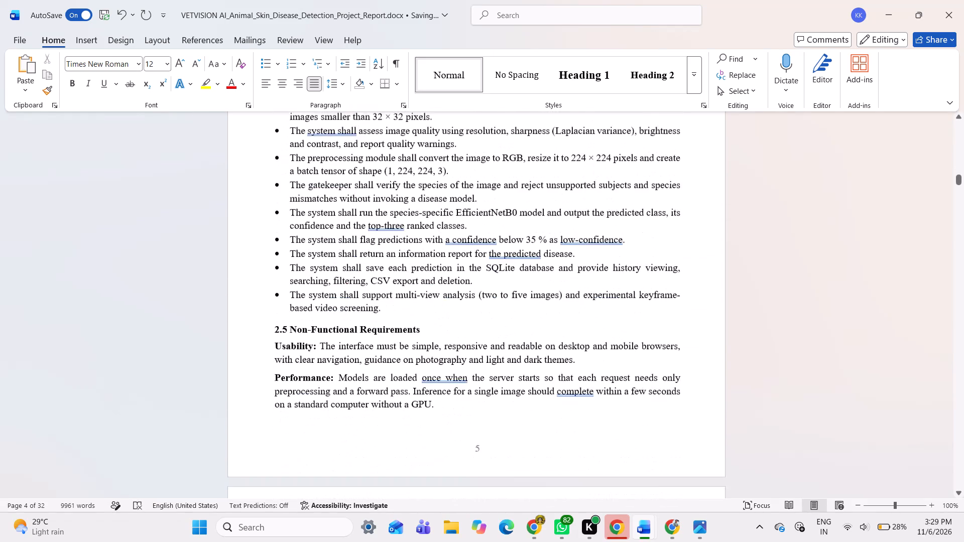
scroll(265, 226, "down", 6)
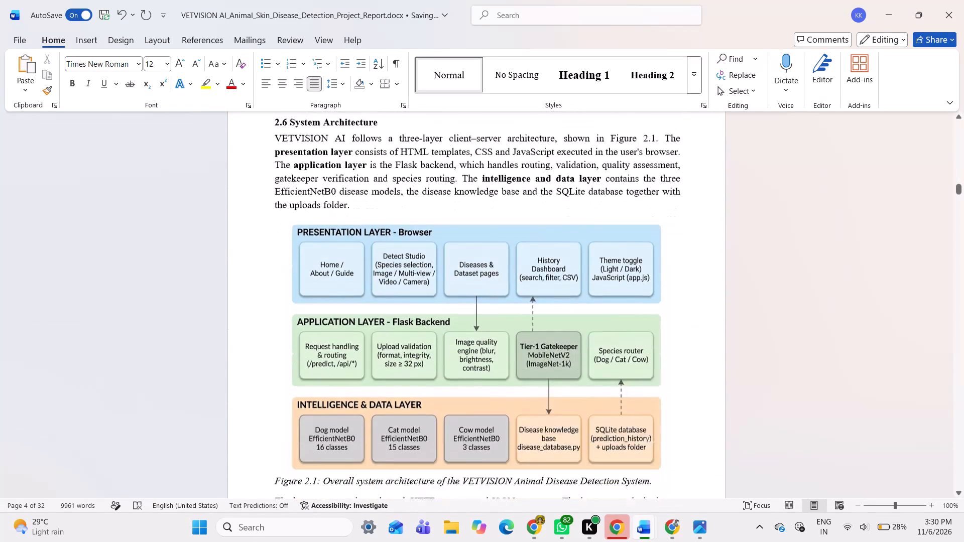
scroll(265, 226, "down", 5)
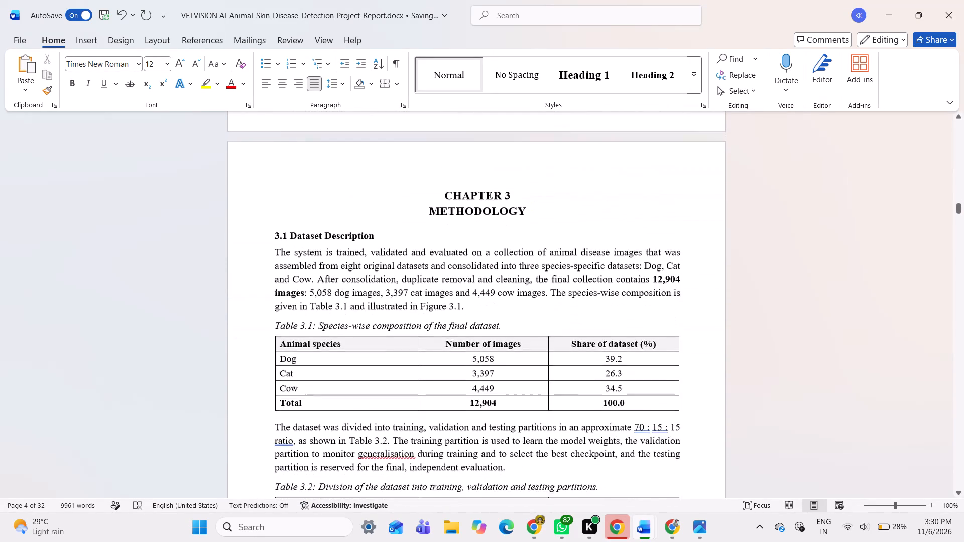
scroll(265, 226, "down", 3)
scroll(265, 226, "up", 20)
scroll(265, 226, "up", 7)
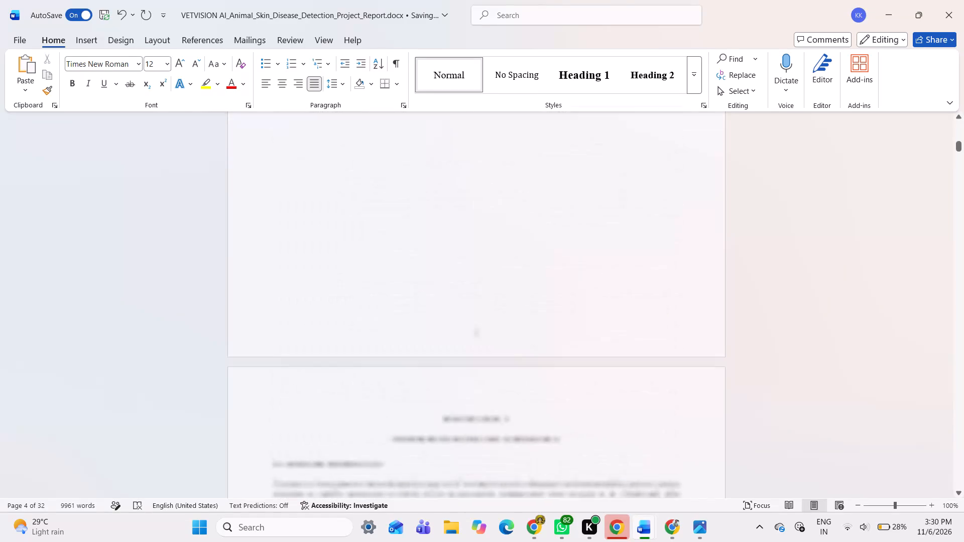
scroll(265, 226, "up", 15)
scroll(332, 239, "down", 1)
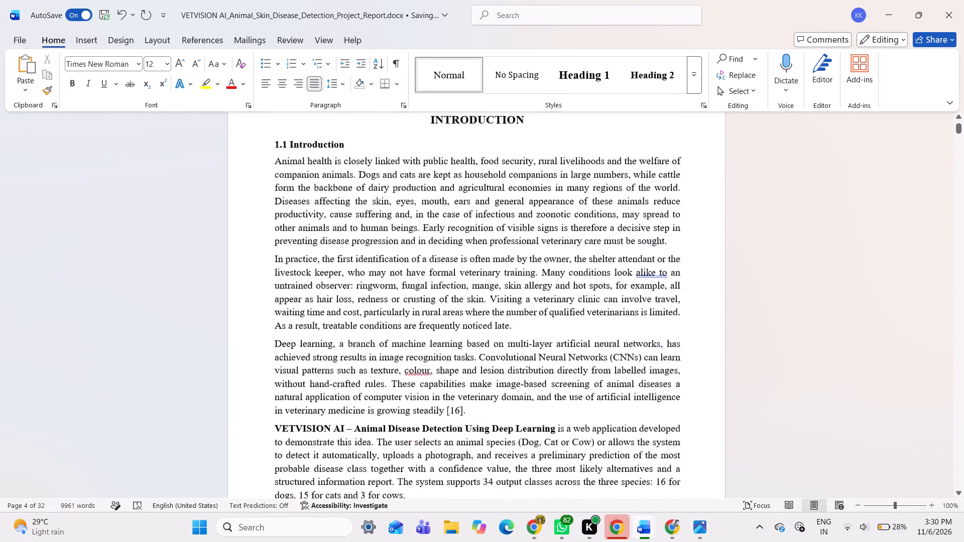
scroll(332, 239, "down", 6)
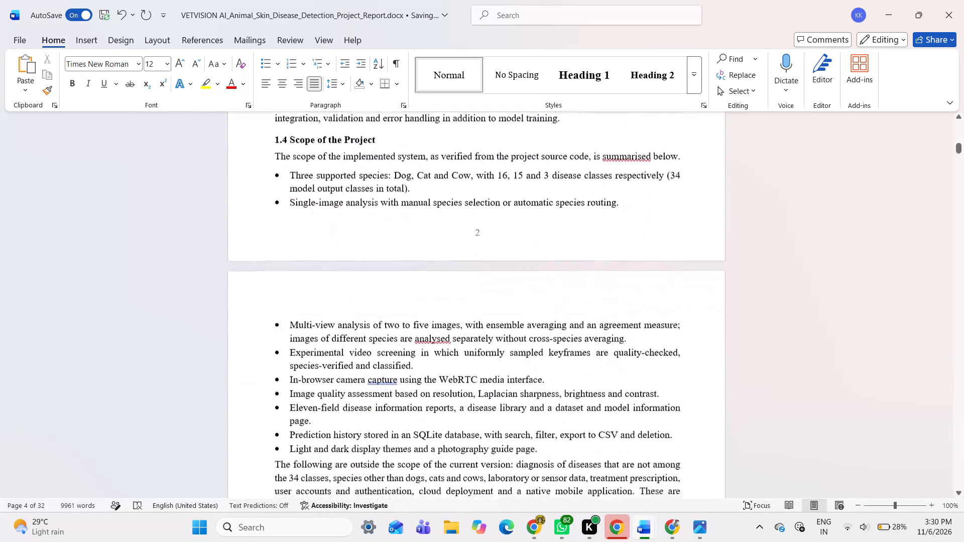
scroll(332, 239, "down", 3)
scroll(332, 239, "up", 1)
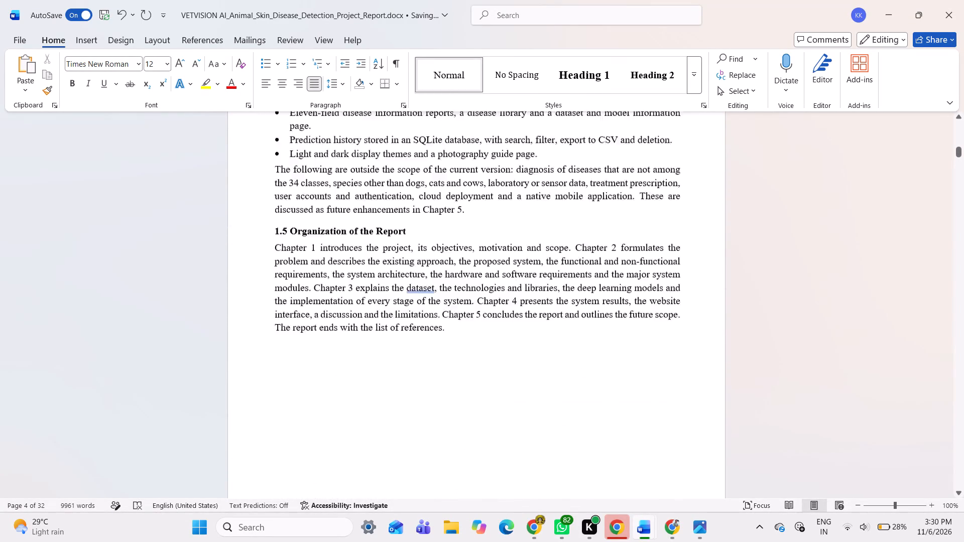
scroll(332, 239, "up", 1)
scroll(332, 239, "down", 7)
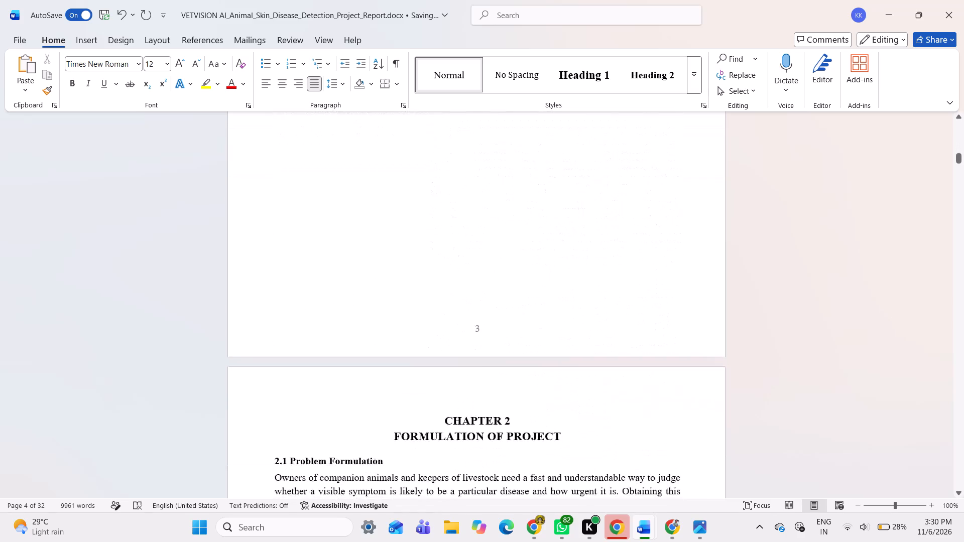
scroll(332, 239, "down", 8)
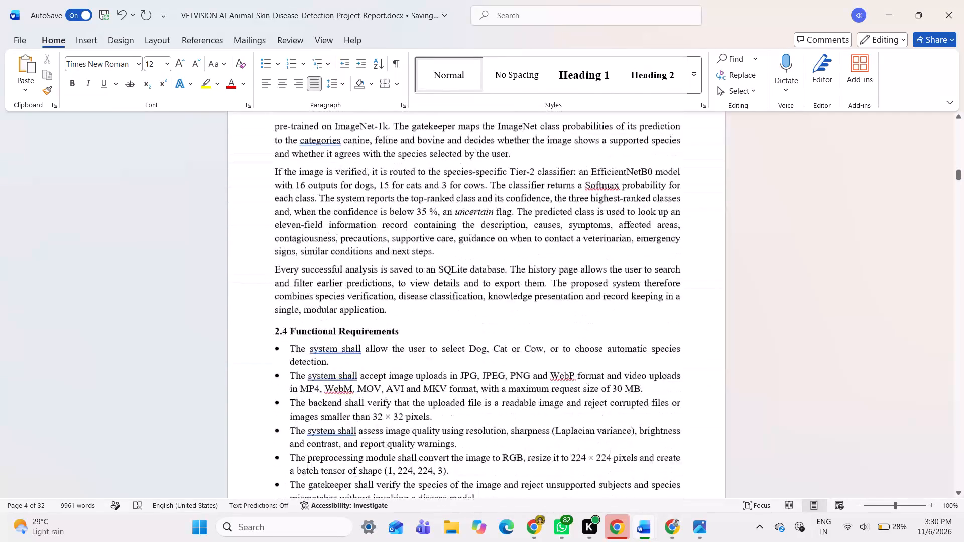
scroll(332, 239, "down", 8)
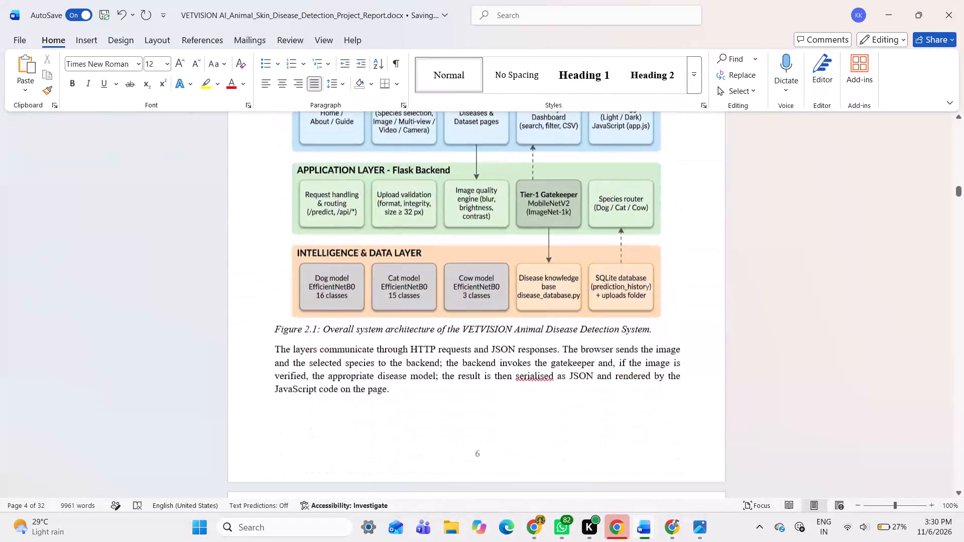
scroll(332, 239, "down", 7)
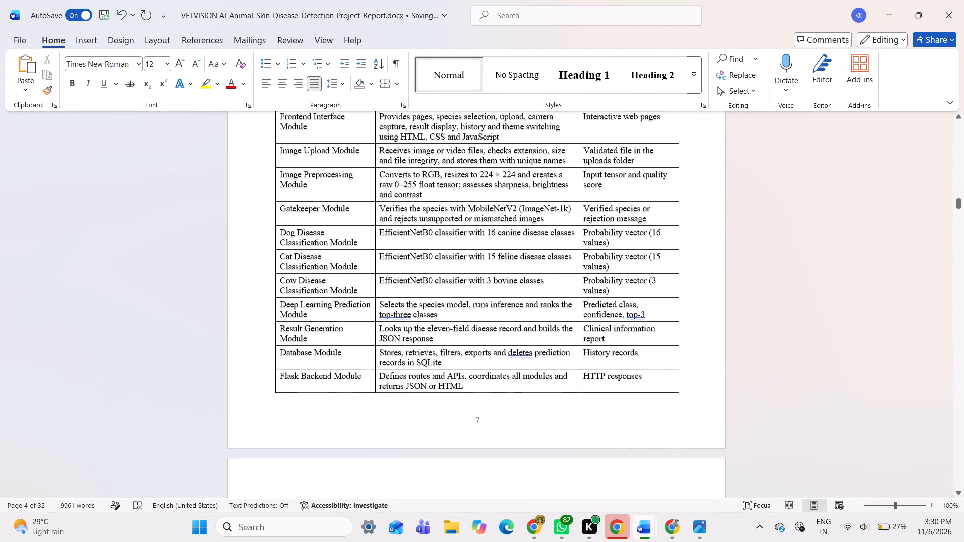
Examine the chapter 3 Methodology pages, checking how text, tables and figures break across pages from the dataset description through 3.3.14 Testing and Evaluation.
scroll(332, 239, "down", 7)
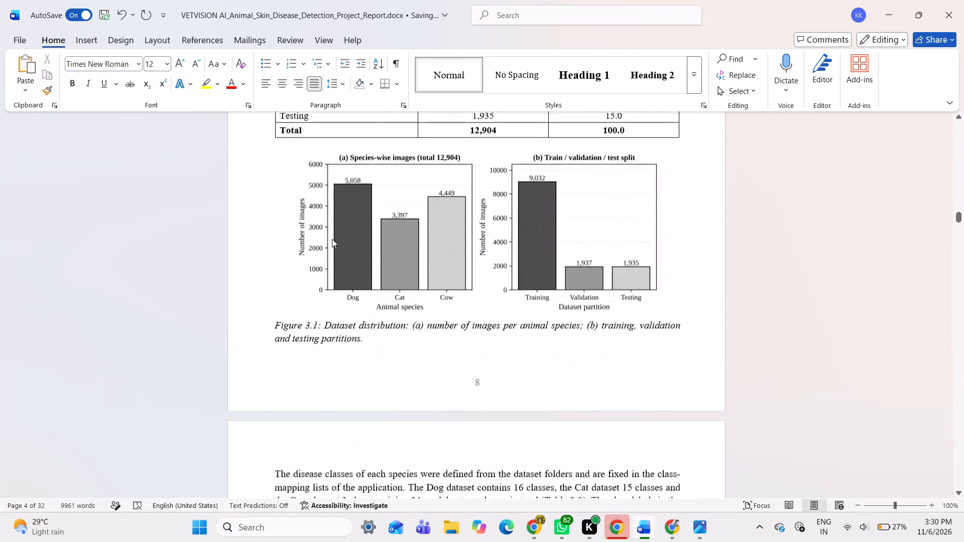
scroll(332, 239, "down", 7)
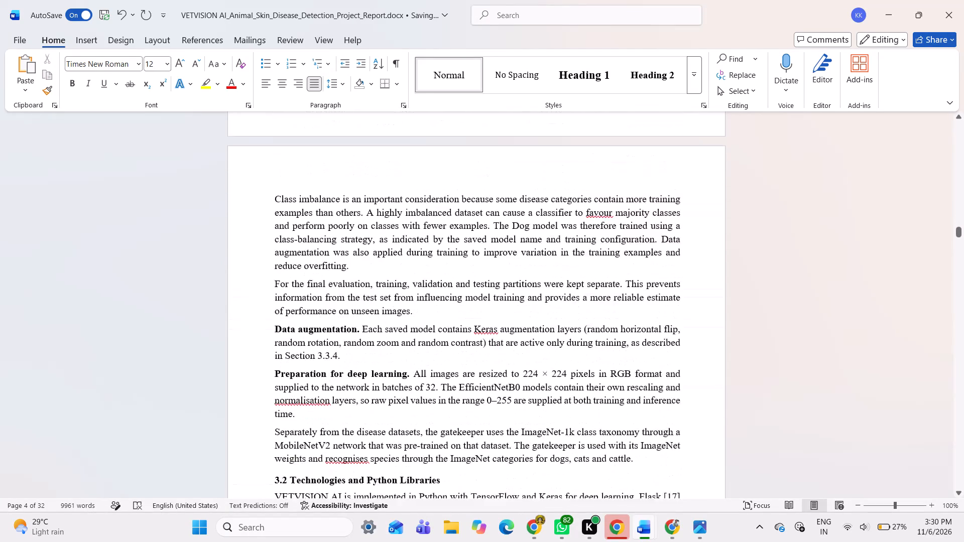
scroll(332, 239, "down", 7)
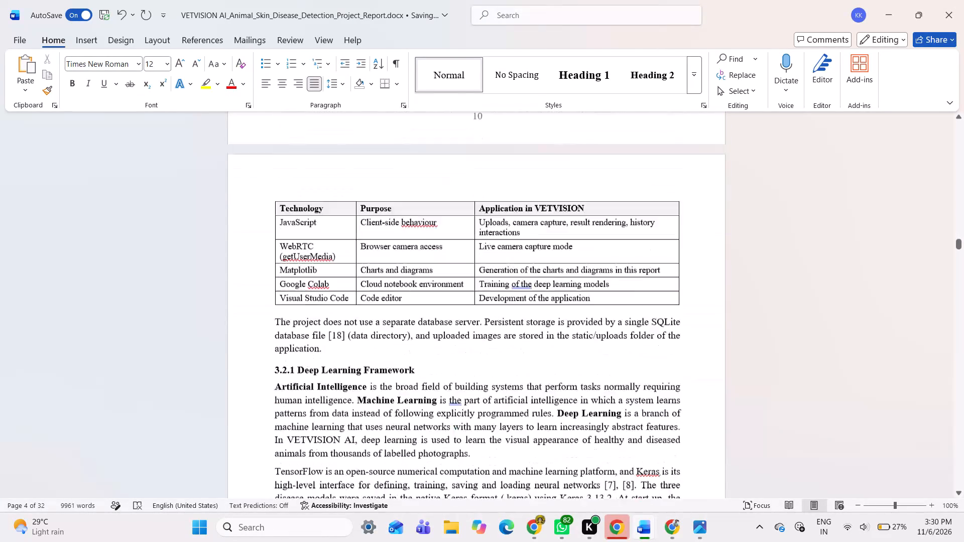
scroll(332, 239, "down", 4)
scroll(332, 239, "up", 1)
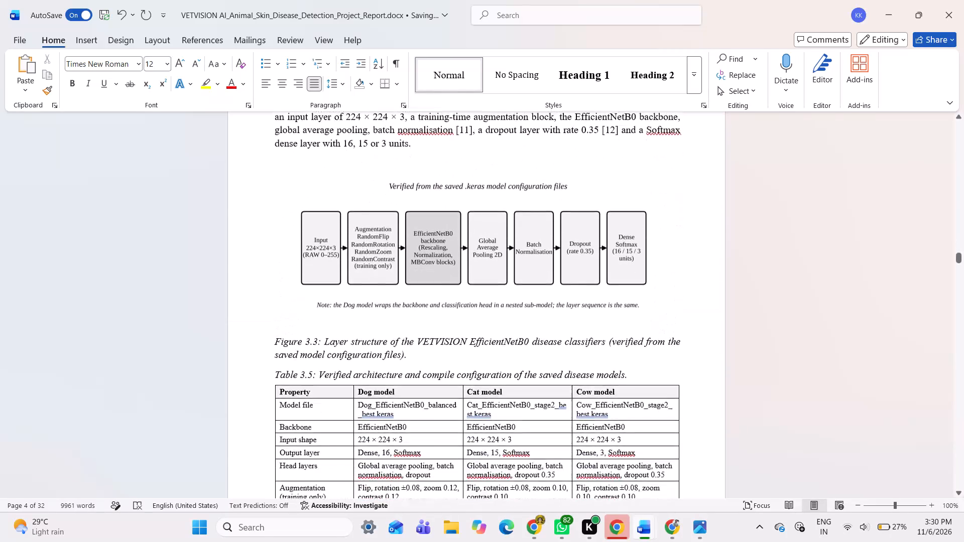
scroll(332, 239, "up", 1)
scroll(332, 239, "down", 6)
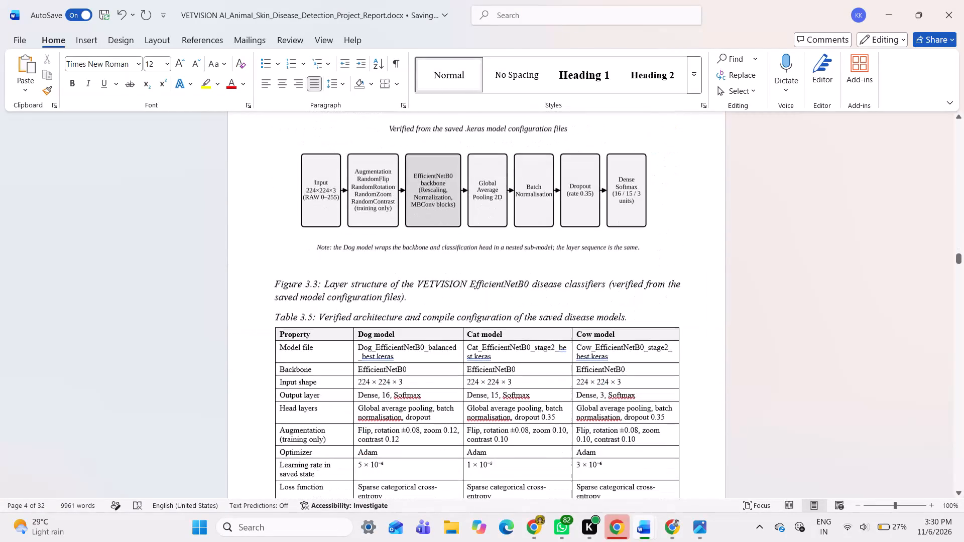
scroll(332, 239, "down", 7)
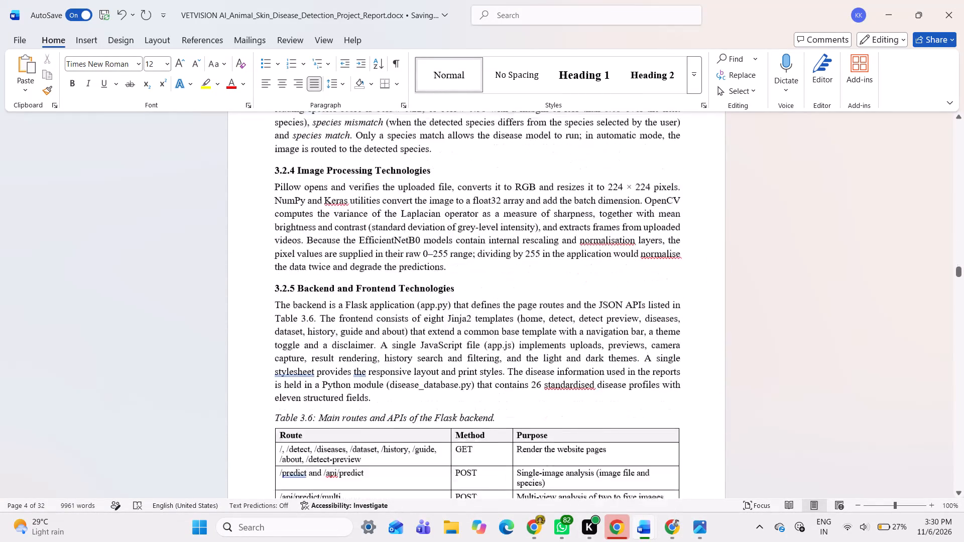
scroll(332, 239, "down", 7)
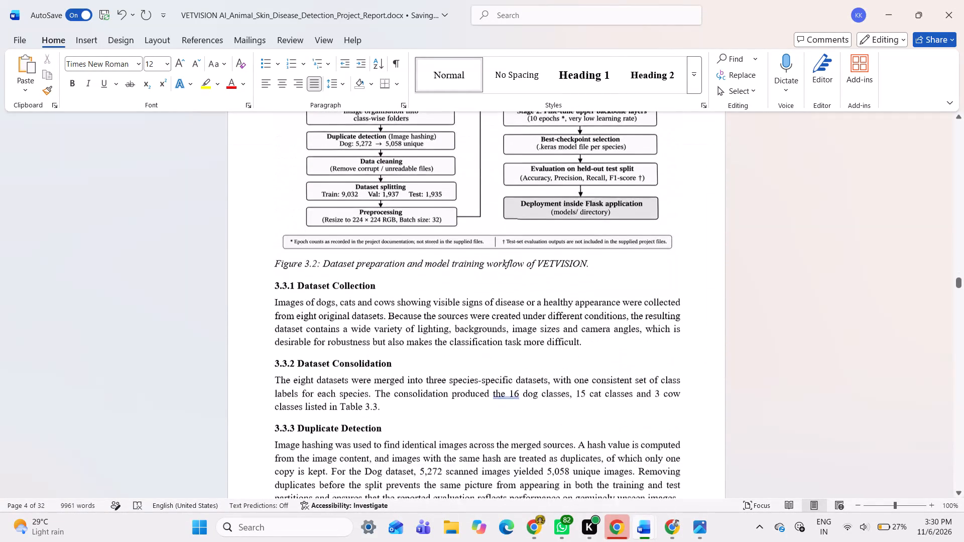
scroll(332, 239, "down", 5)
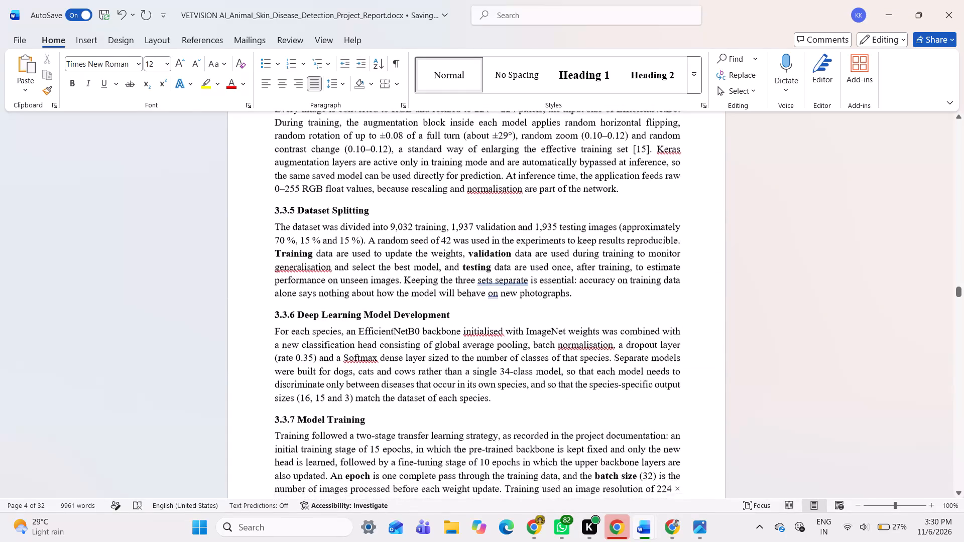
scroll(332, 239, "down", 6)
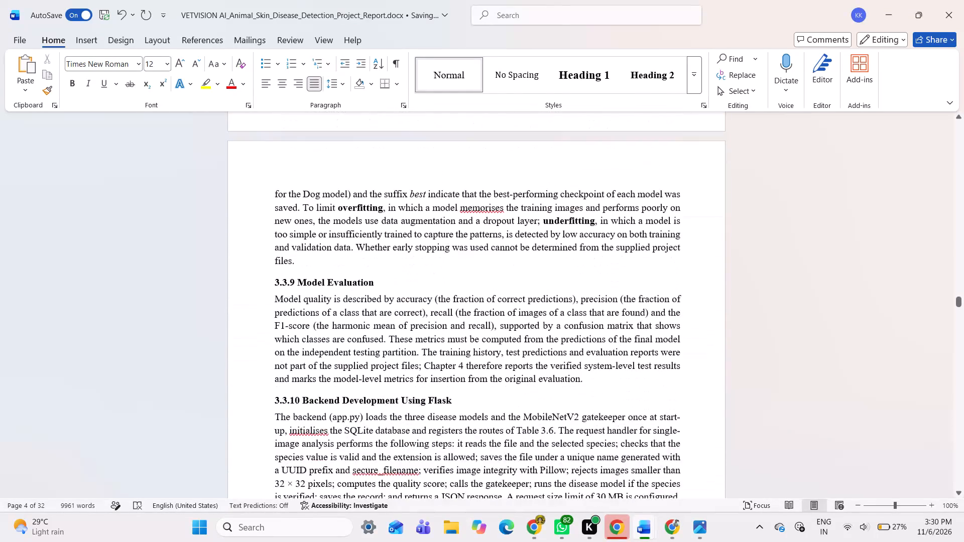
scroll(332, 239, "down", 7)
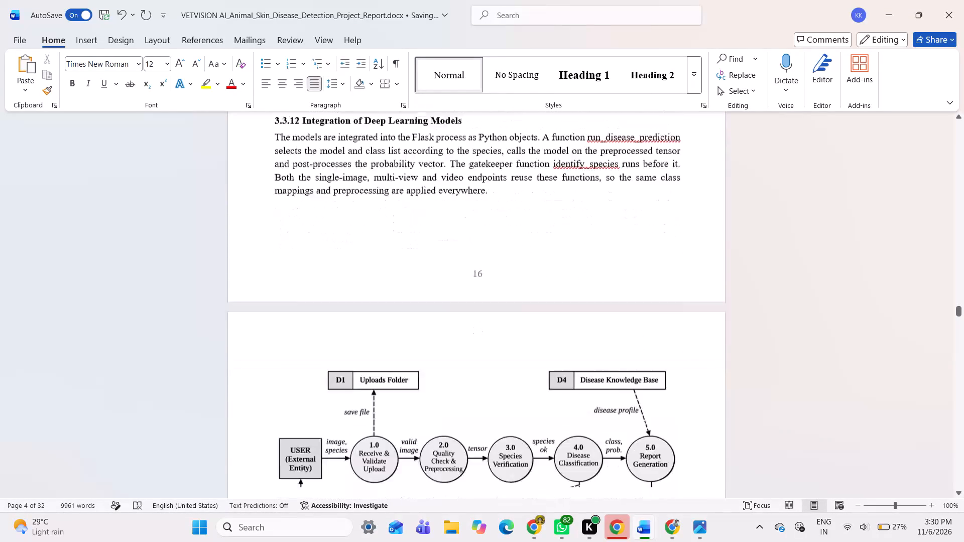
scroll(332, 239, "down", 2)
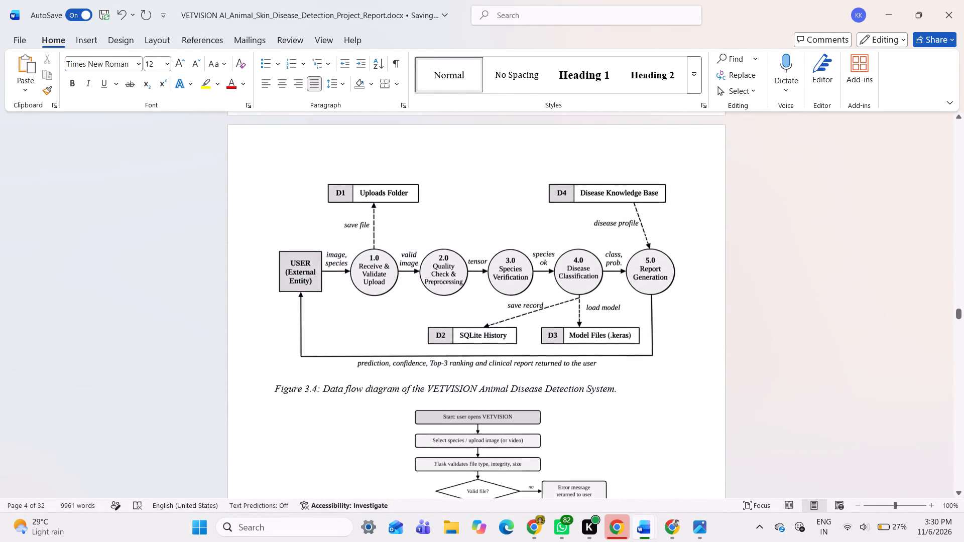
scroll(332, 239, "down", 2)
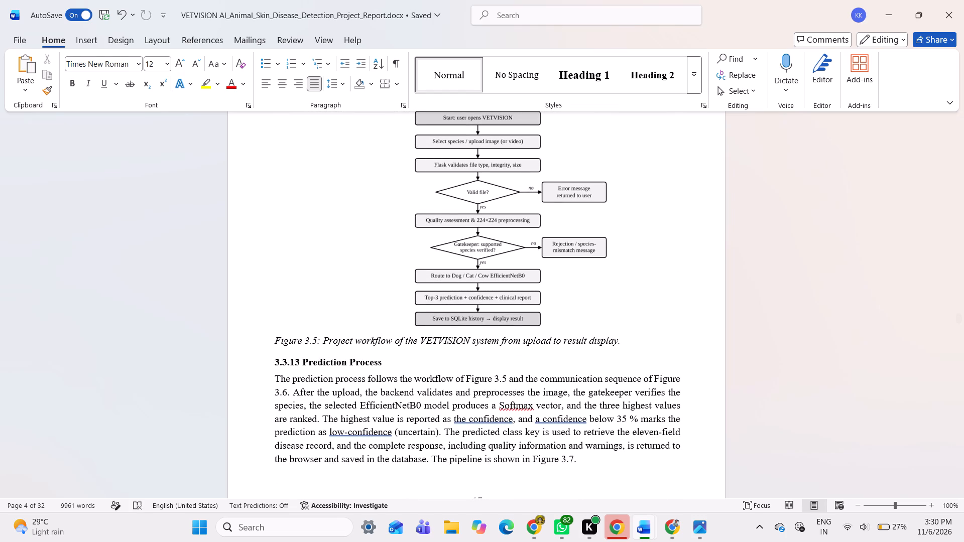
scroll(332, 239, "down", 4)
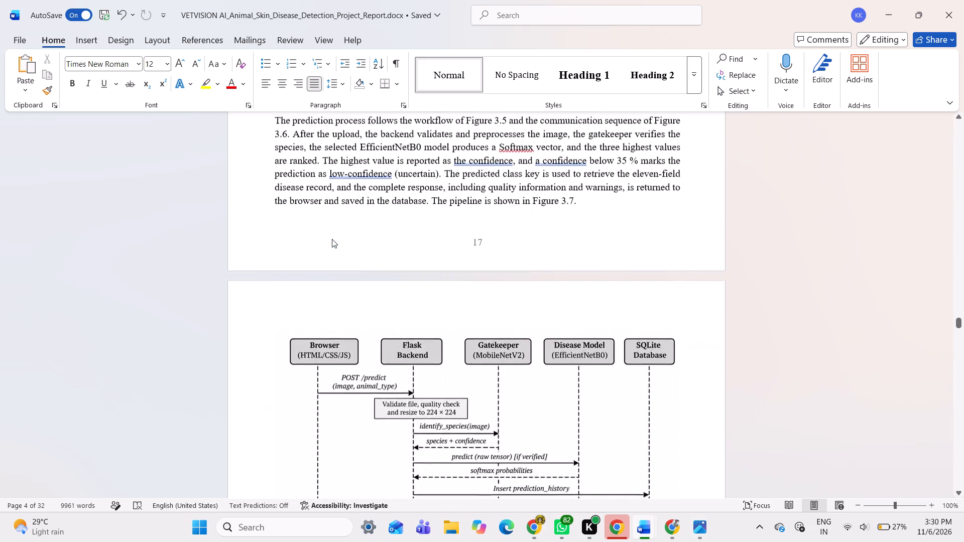
scroll(332, 239, "down", 10)
scroll(332, 239, "up", 5)
scroll(332, 239, "down", 3)
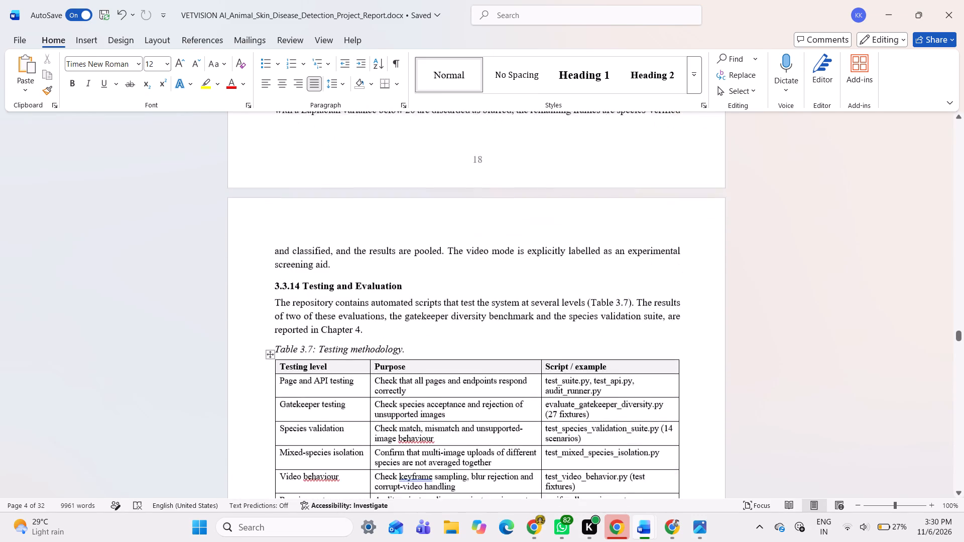
Examine the chapter 4 page layout, from the disease classification results and website interface figures through the 4.3 Limitations section.
scroll(332, 239, "down", 8)
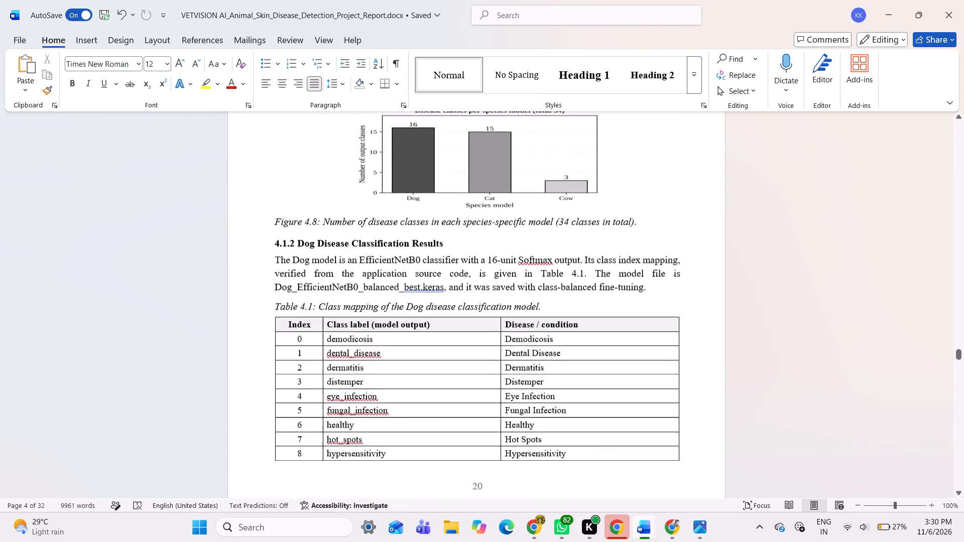
scroll(332, 239, "down", 8)
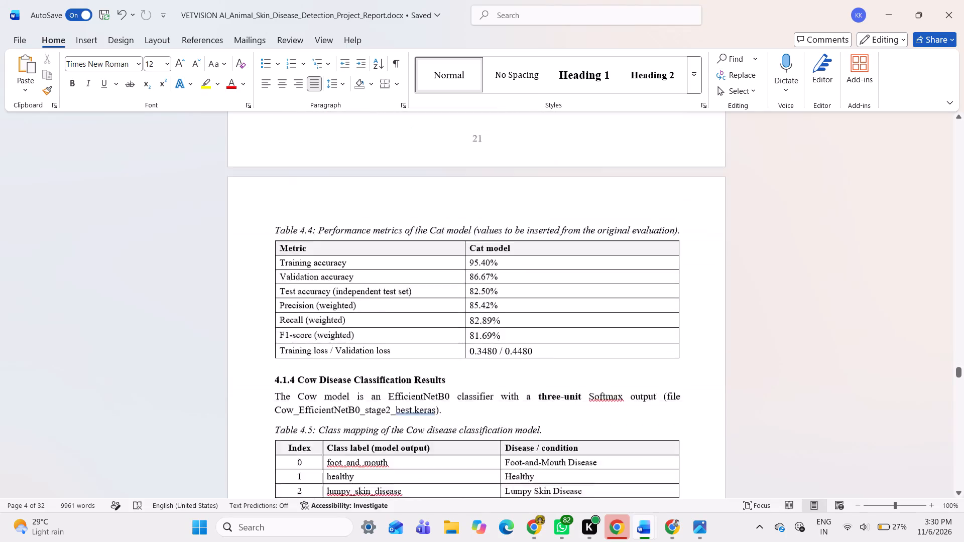
scroll(332, 239, "down", 10)
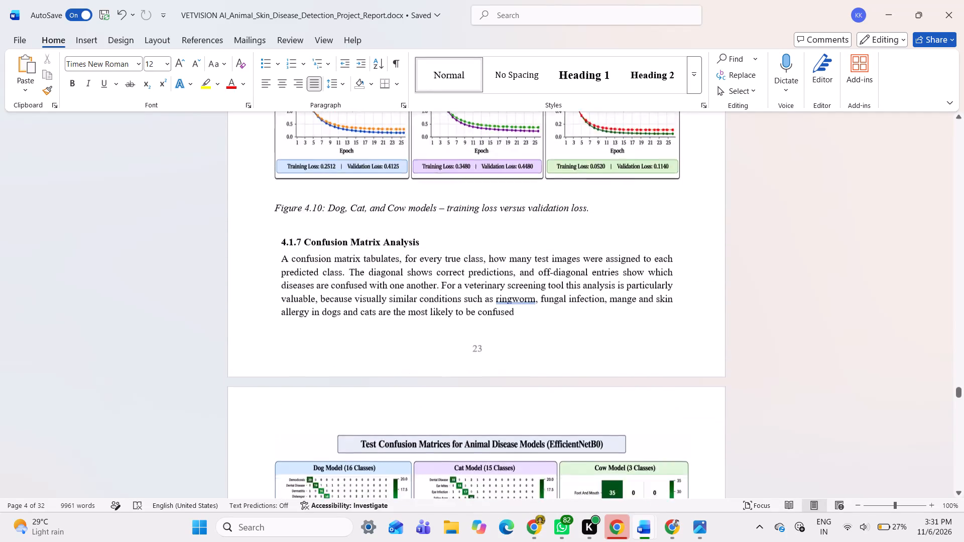
scroll(332, 239, "up", 5)
scroll(332, 239, "down", 3)
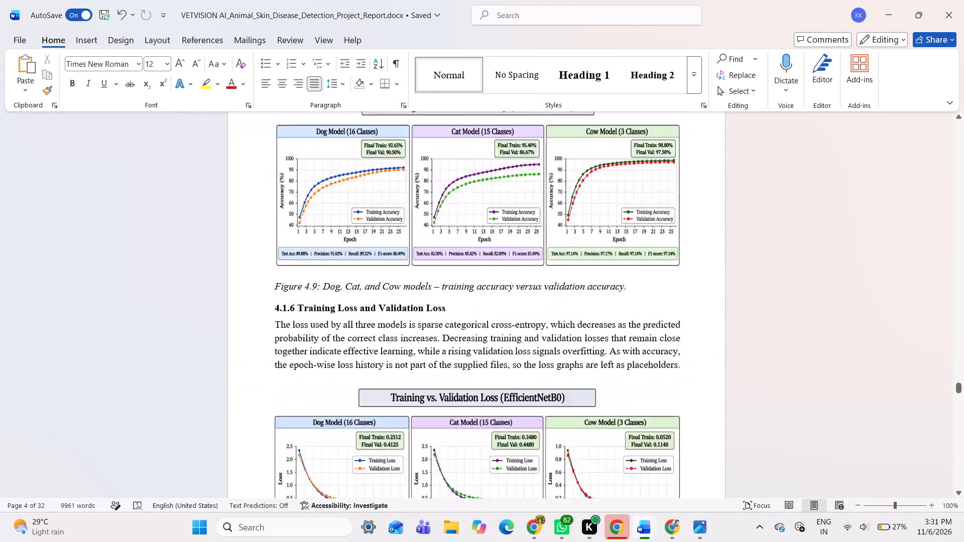
scroll(332, 239, "down", 8)
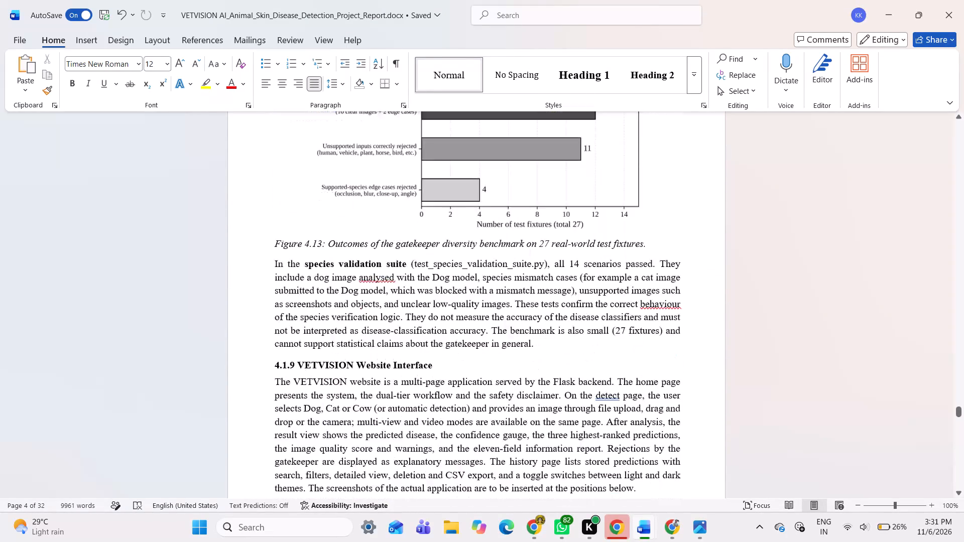
scroll(332, 239, "down", 8)
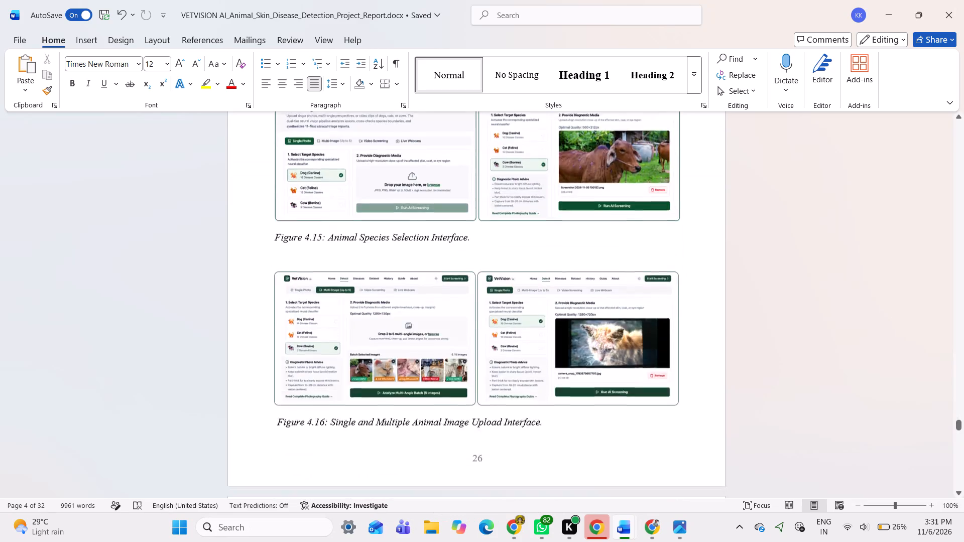
scroll(332, 239, "down", 7)
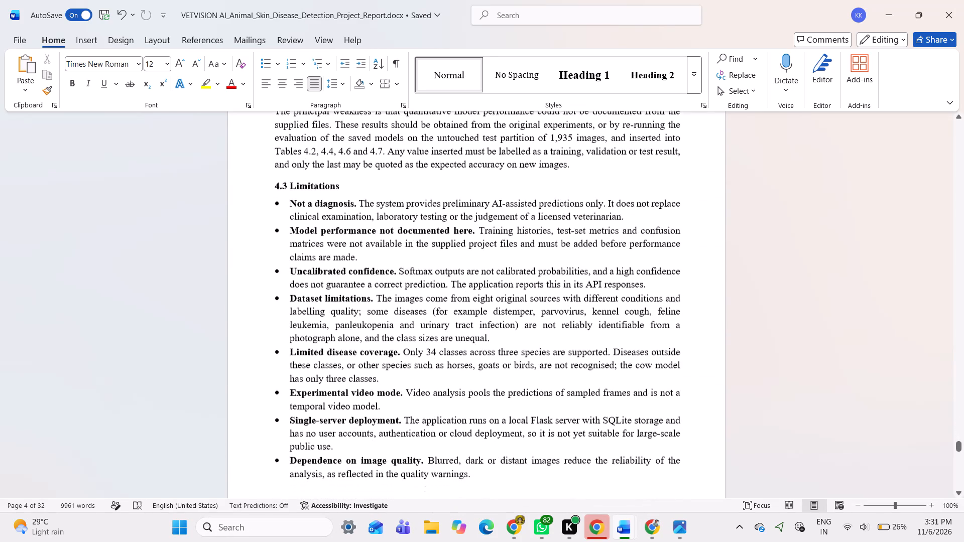
Review the page layout of chapter 5, from the end of 4.3 Limitations through the 5.2 subsections up to 5.2.8 Continuous Evaluation.
scroll(332, 239, "down", 10)
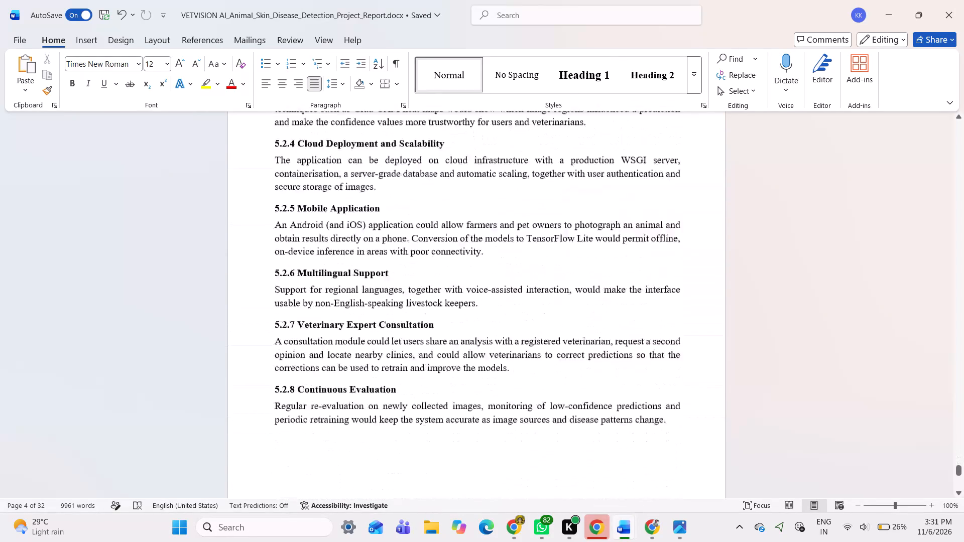
scroll(332, 239, "down", 11)
scroll(332, 239, "up", 8)
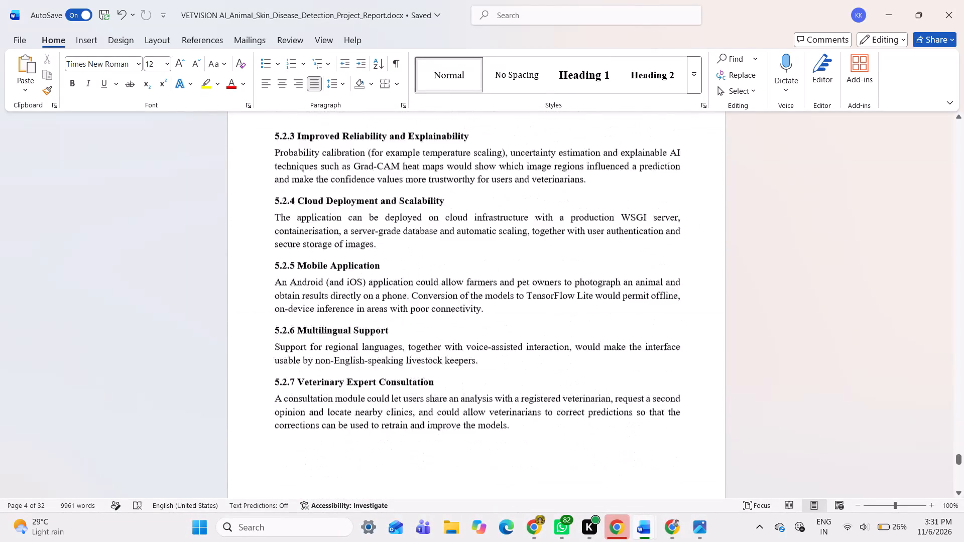
scroll(332, 239, "up", 20)
scroll(332, 239, "up", 15)
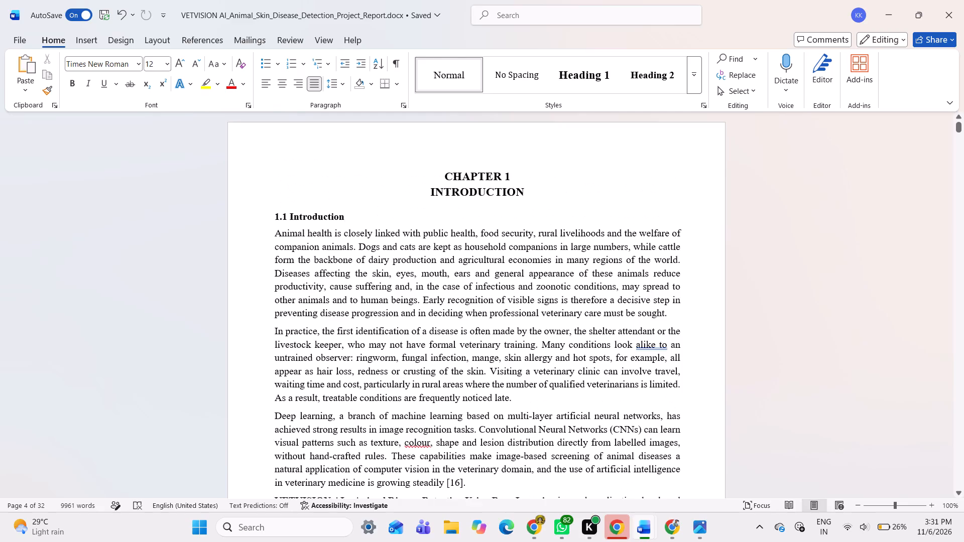
Save a copy of the report as VETVISION AI_Animal_Skin_Disease_Detection_Project_Report in the OneDrive Desktop Mine folder, replacing the existing file.
left_click(14, 38)
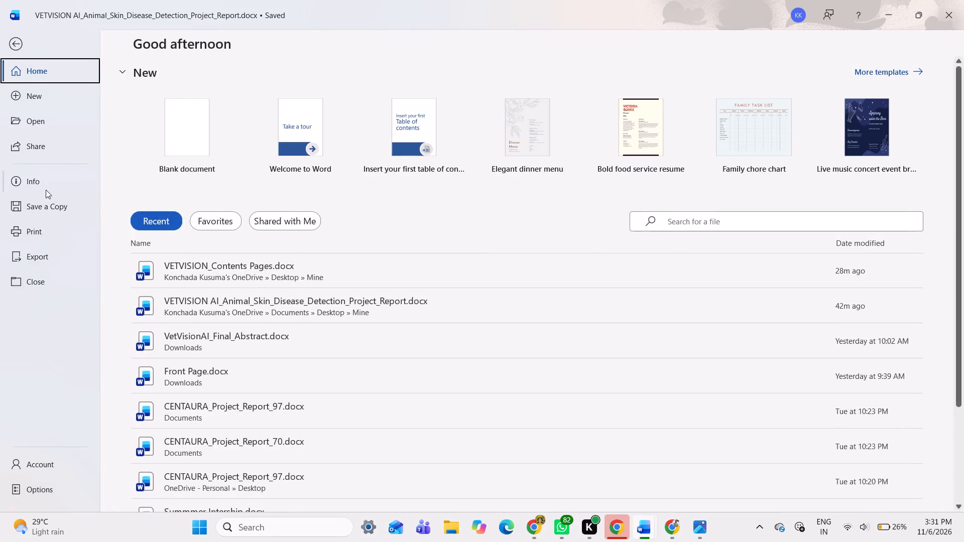
left_click(44, 204)
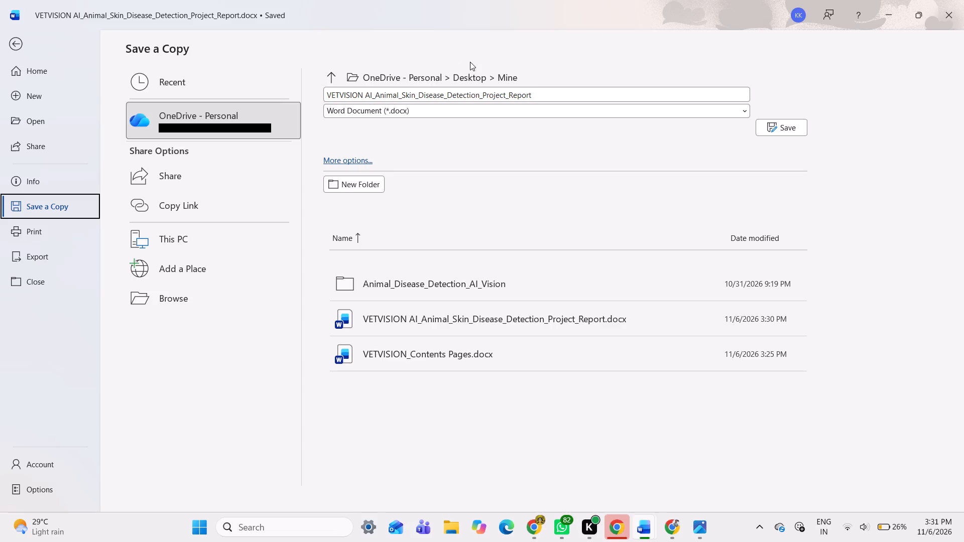
left_click(774, 126)
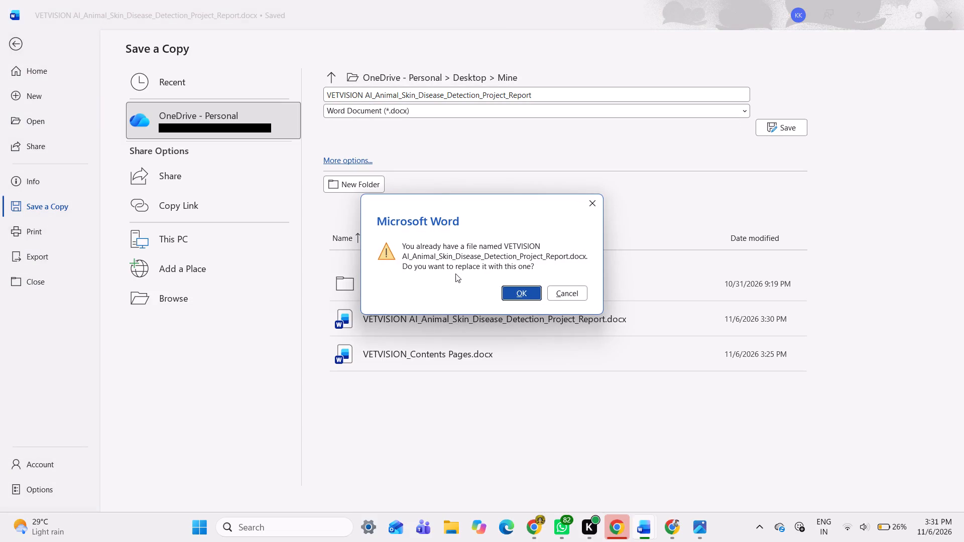
left_click(527, 288)
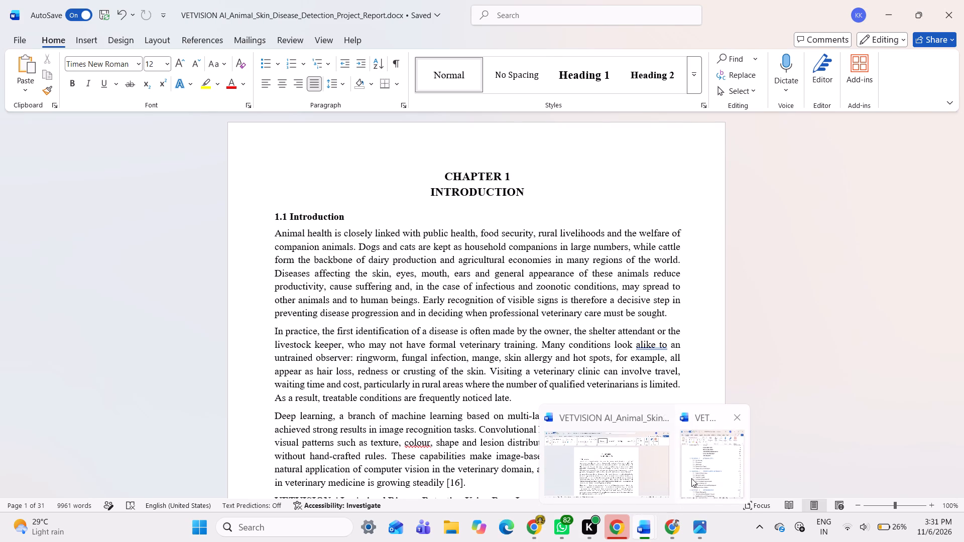
Save a copy of the contents document as VETVISION_Contents Pages in the OneDrive Desktop Mine folder, replacing the existing file.
left_click(707, 466)
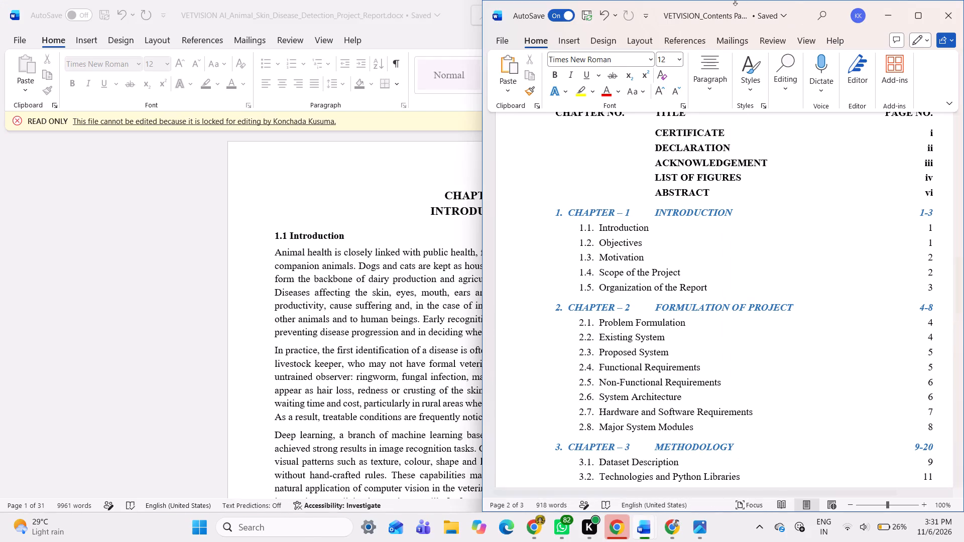
left_click(504, 39)
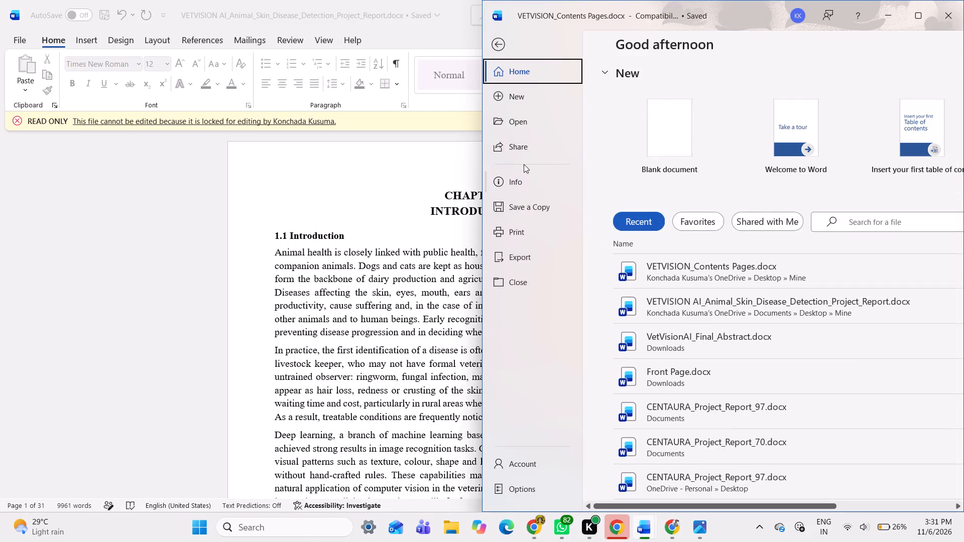
left_click(520, 208)
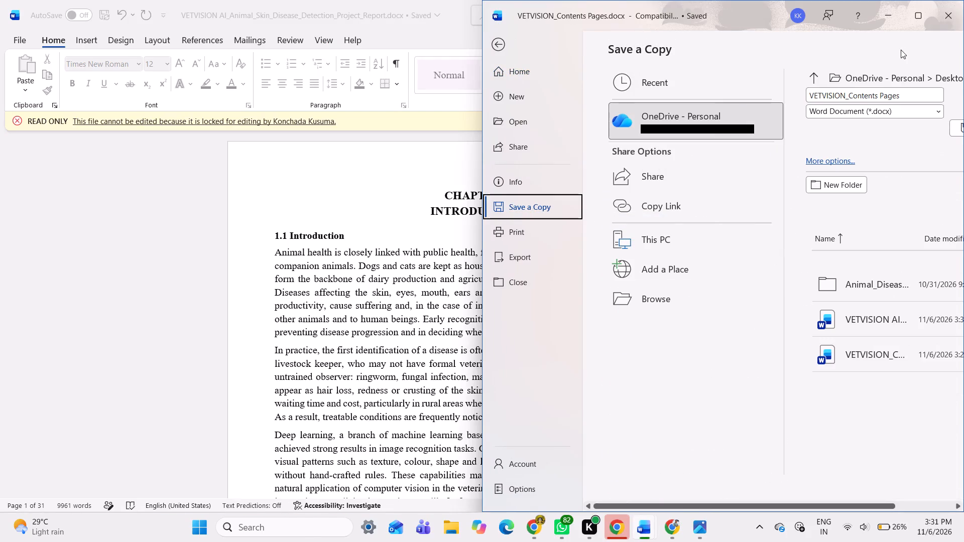
left_click(921, 8)
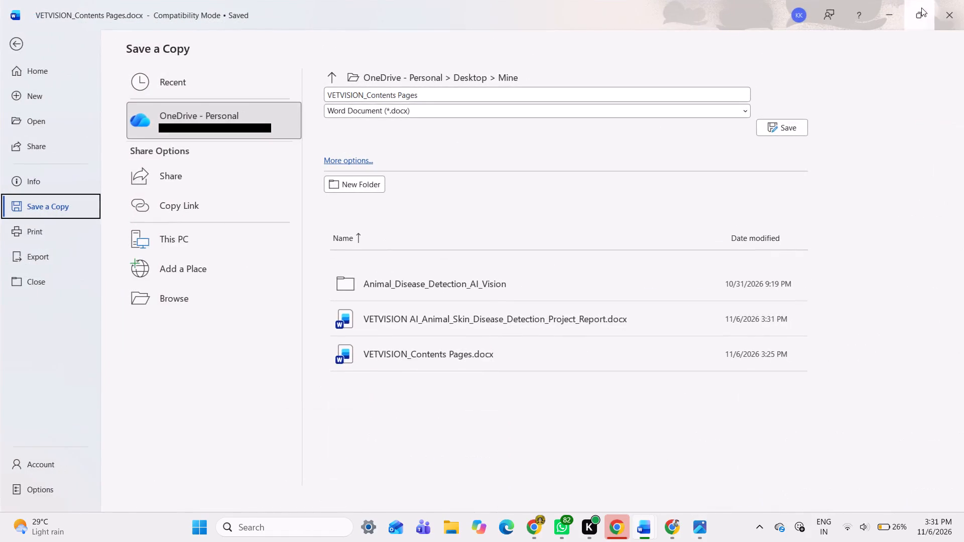
left_click(787, 131)
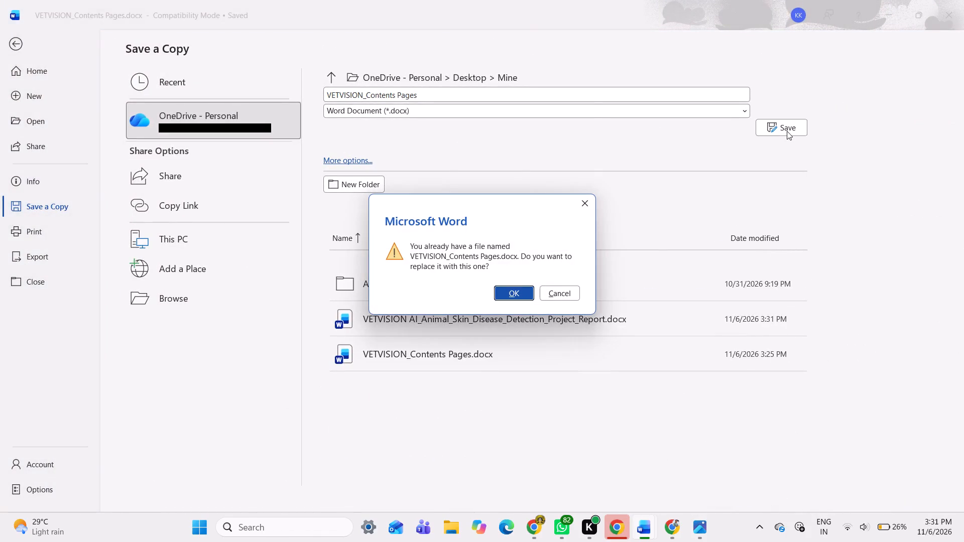